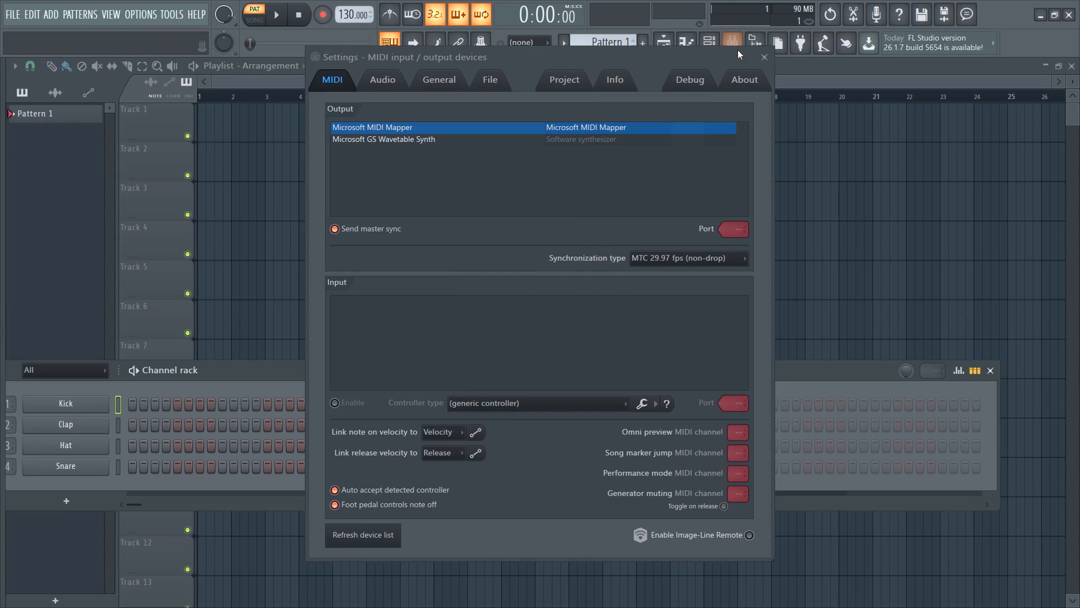
Close the MIDI settings window.
left_click(760, 54)
left_click(6, 19)
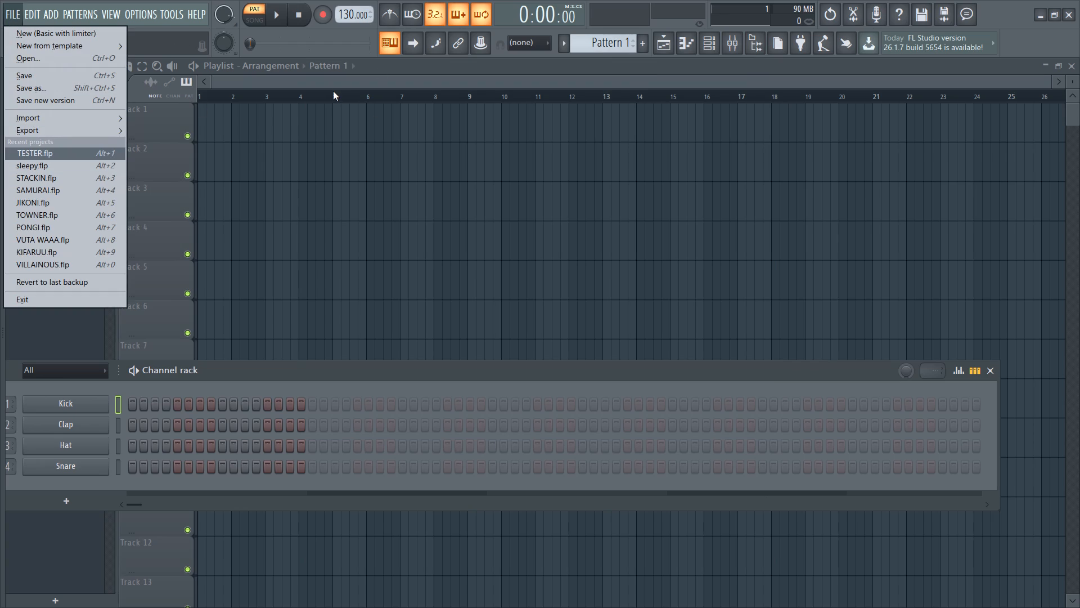
In File Explorer, open the BEAT MARATHON 16 folder, sort its files by date modified, and return to FL Studio.
left_click(1047, 14)
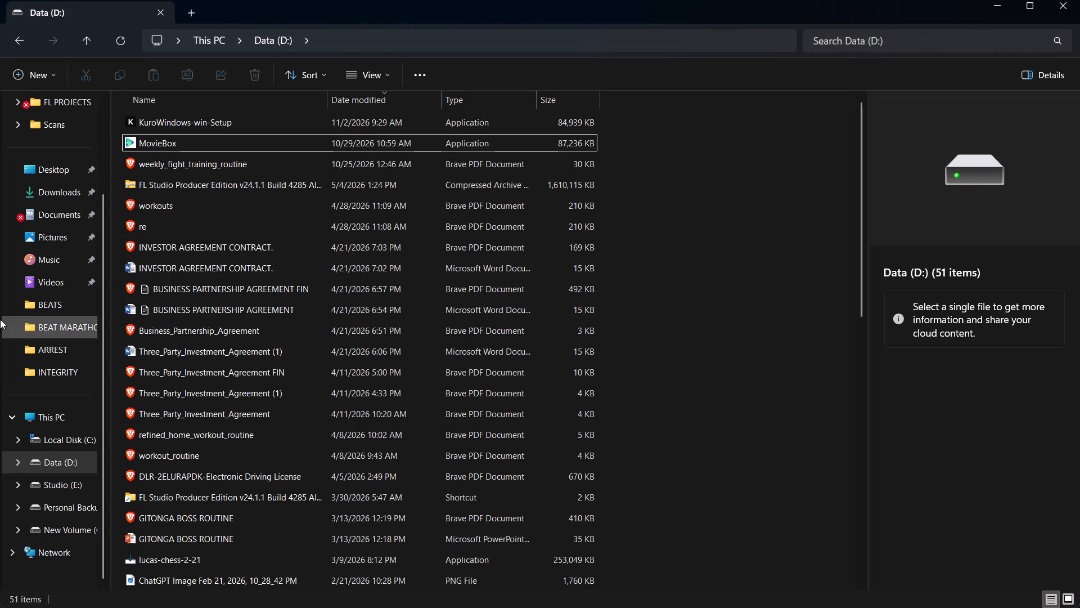
left_click(72, 333)
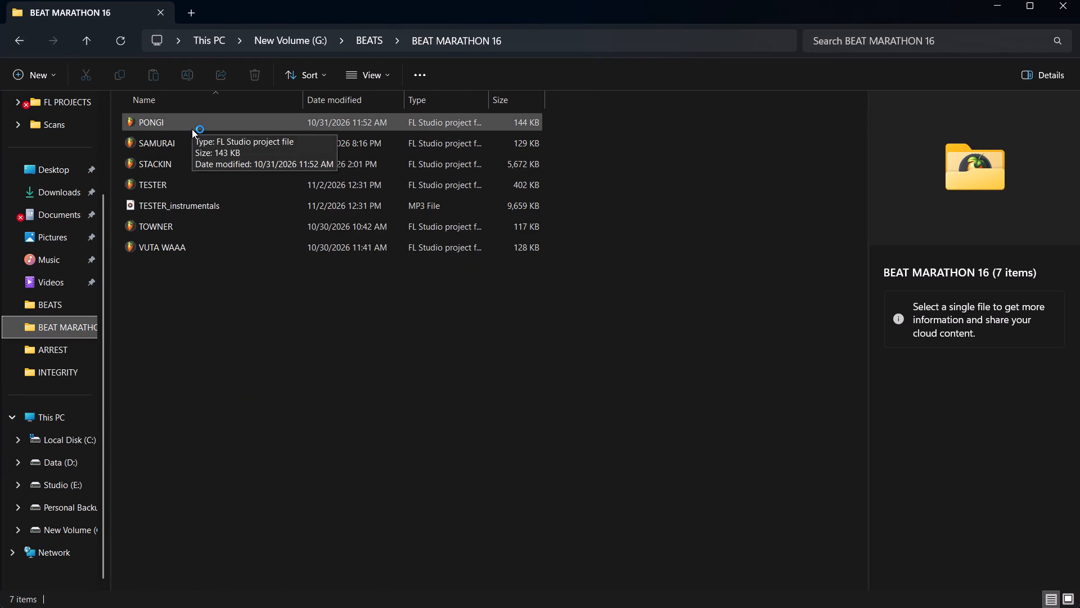
left_click(312, 71)
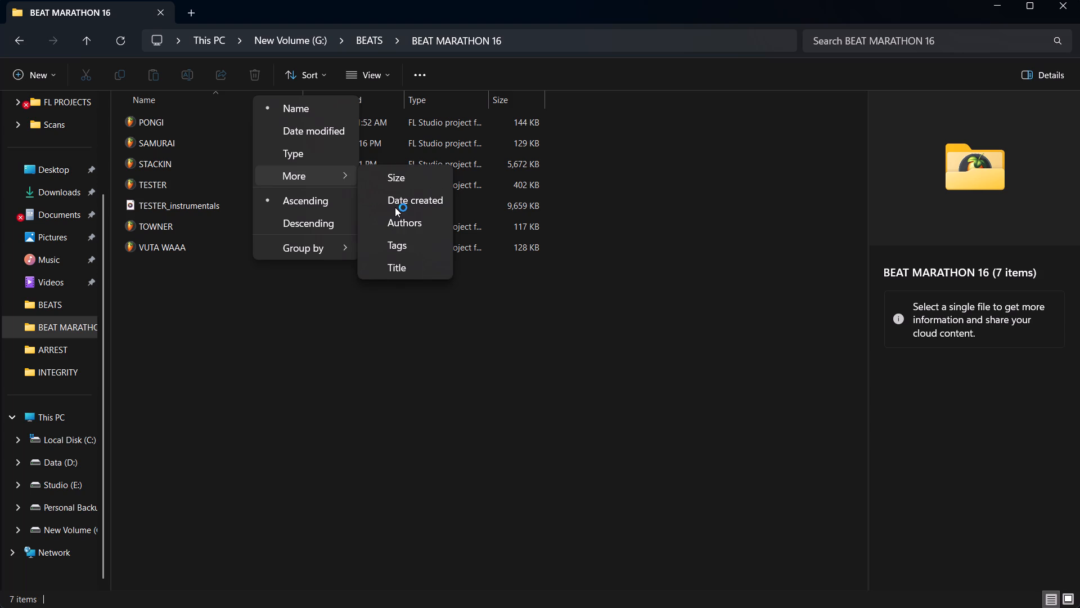
left_click(337, 135)
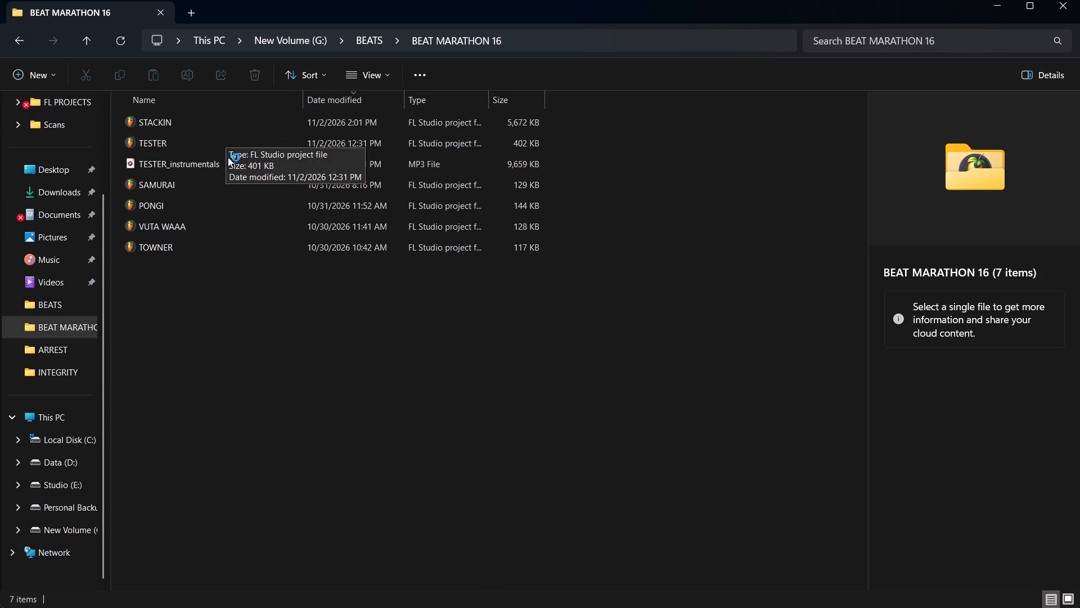
left_click(334, 593)
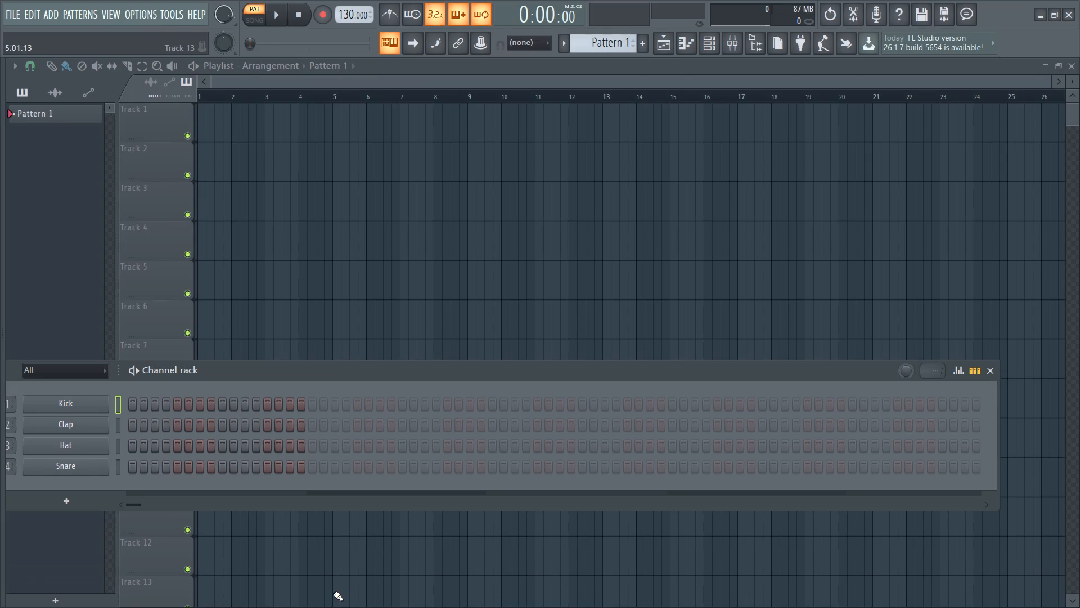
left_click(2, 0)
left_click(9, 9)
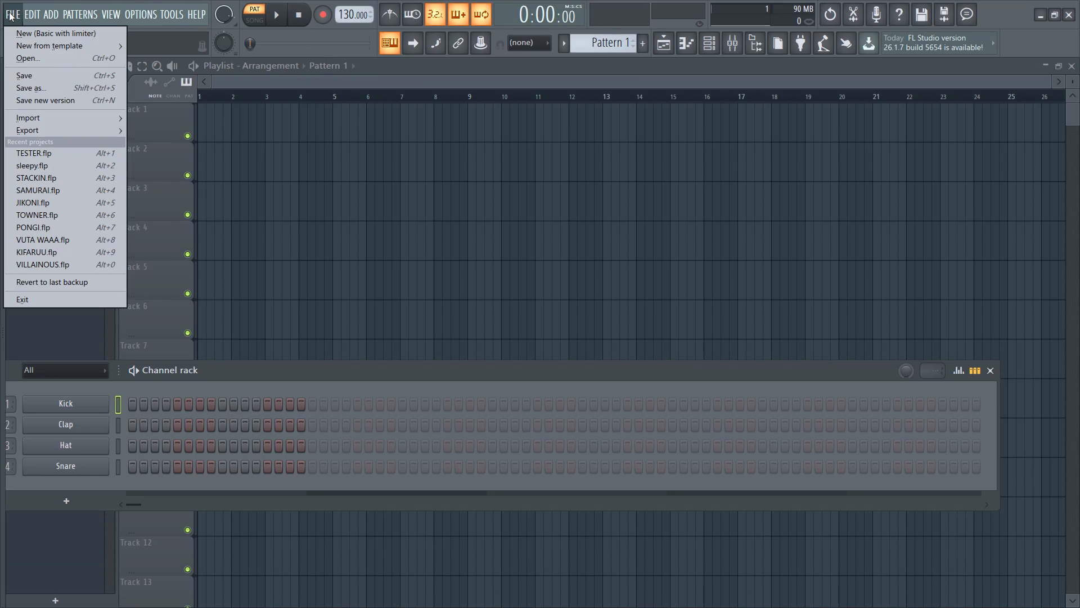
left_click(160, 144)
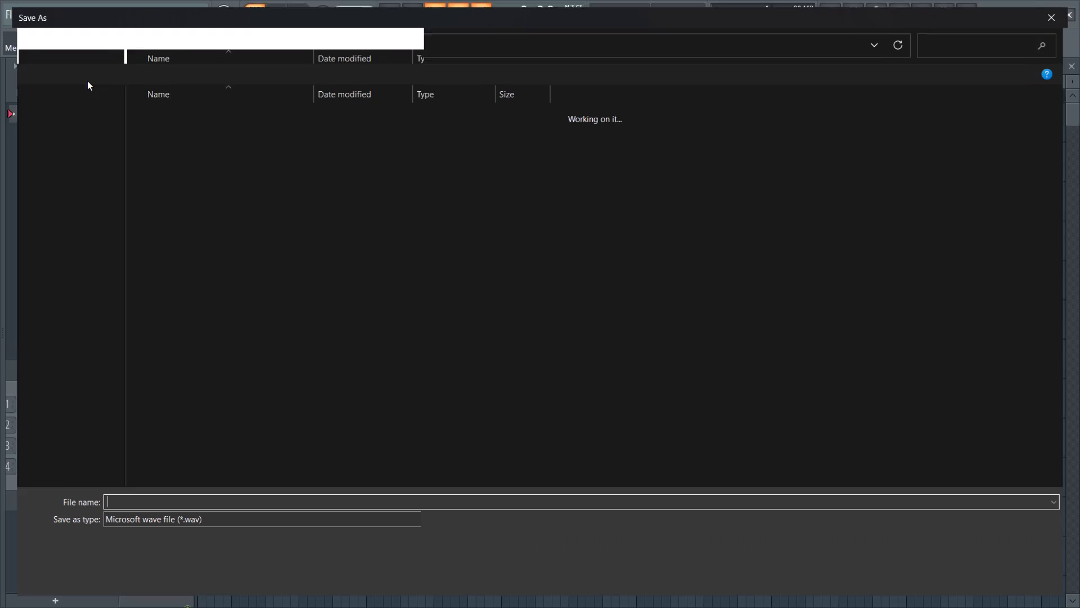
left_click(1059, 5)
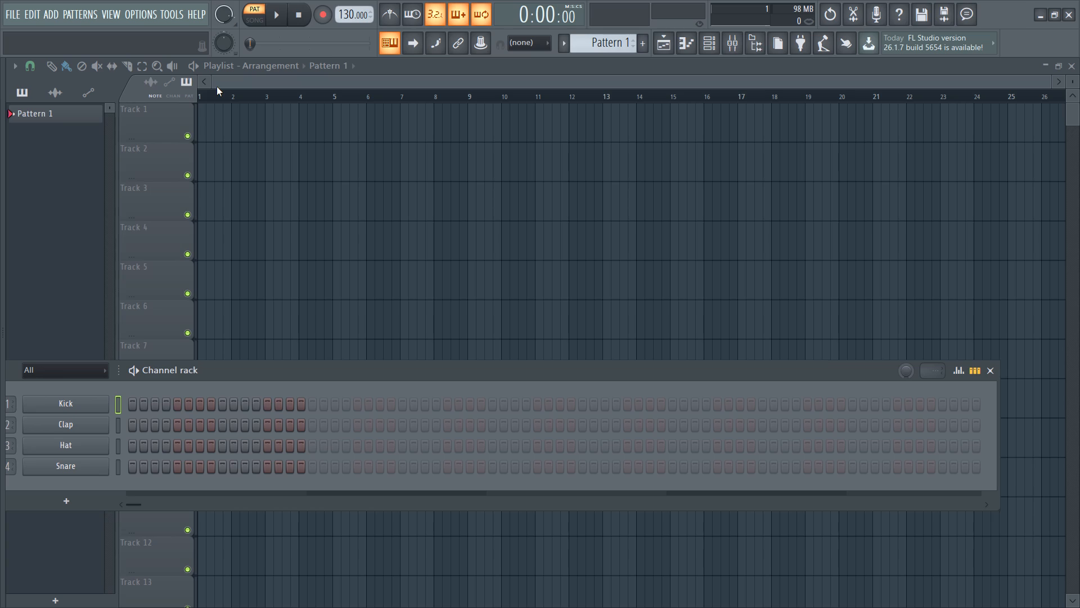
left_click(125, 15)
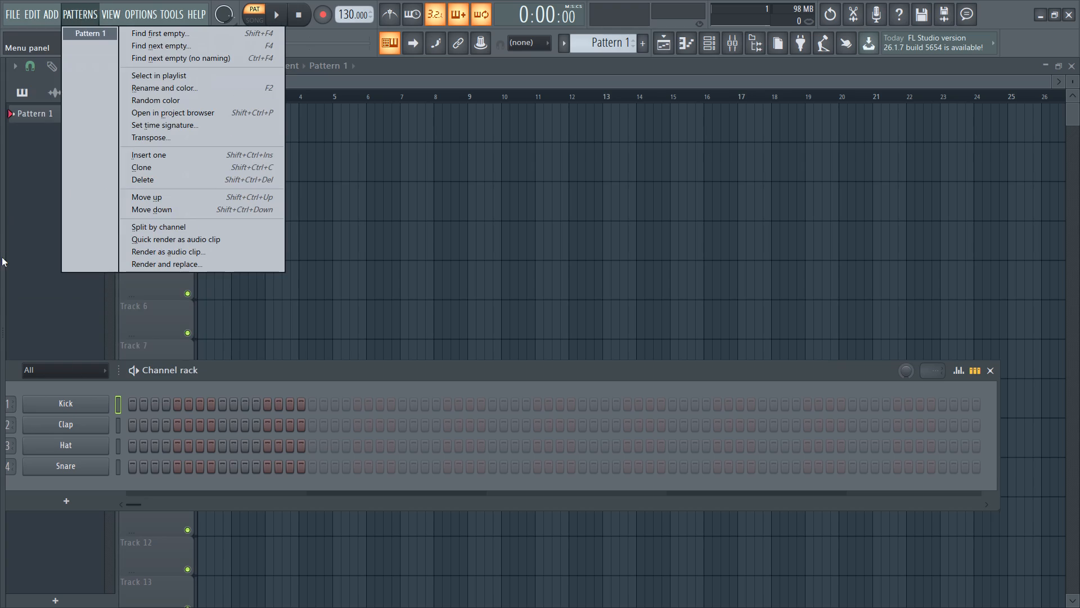
Load the STACKIN (overwritten at 14h01) project from the browser's Backup folder.
left_click_drag(2, 257, 20, 248)
left_click(80, 276)
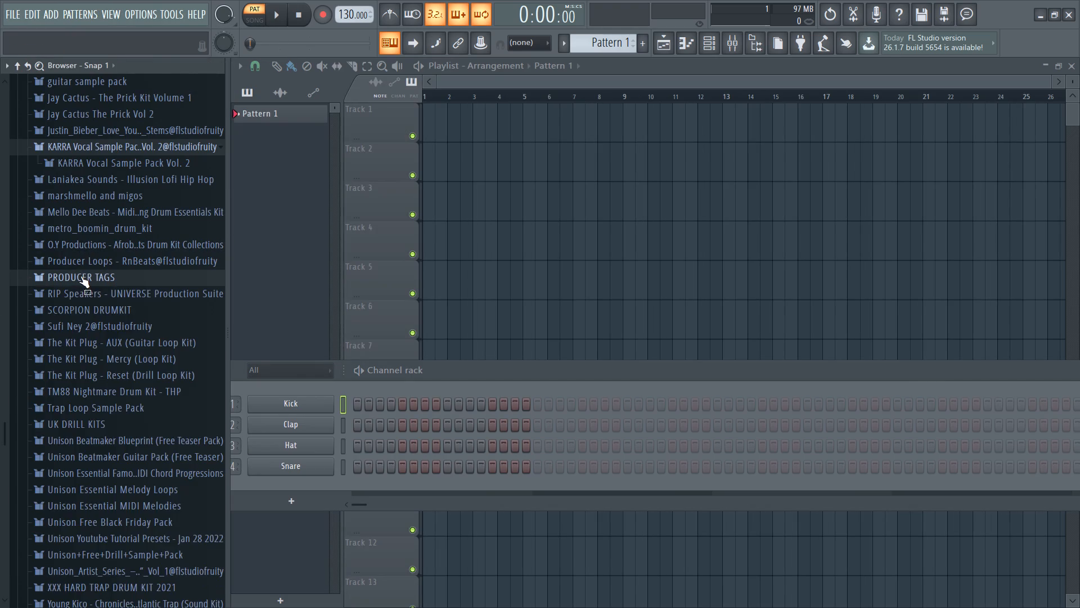
scroll(77, 256, "up", 7)
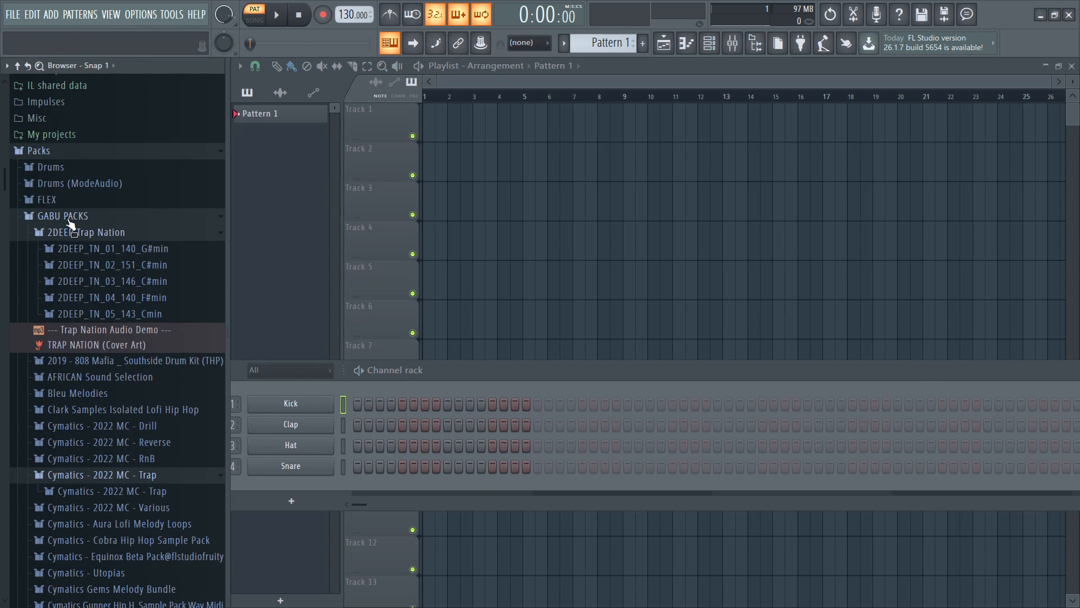
left_click(67, 218)
left_click(68, 176)
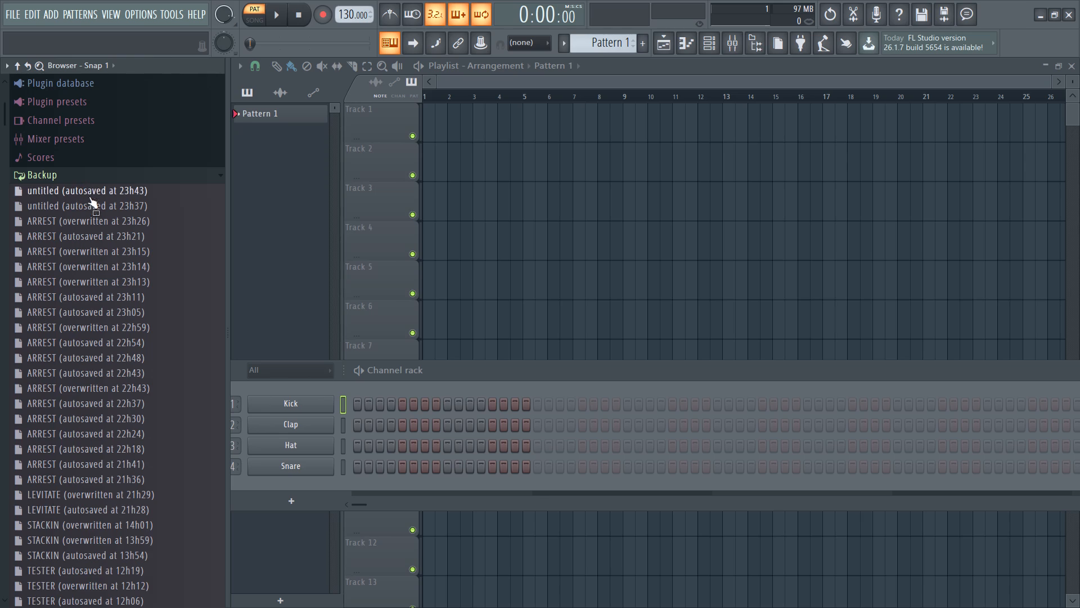
scroll(89, 205, "down", 6)
scroll(90, 209, "up", 2)
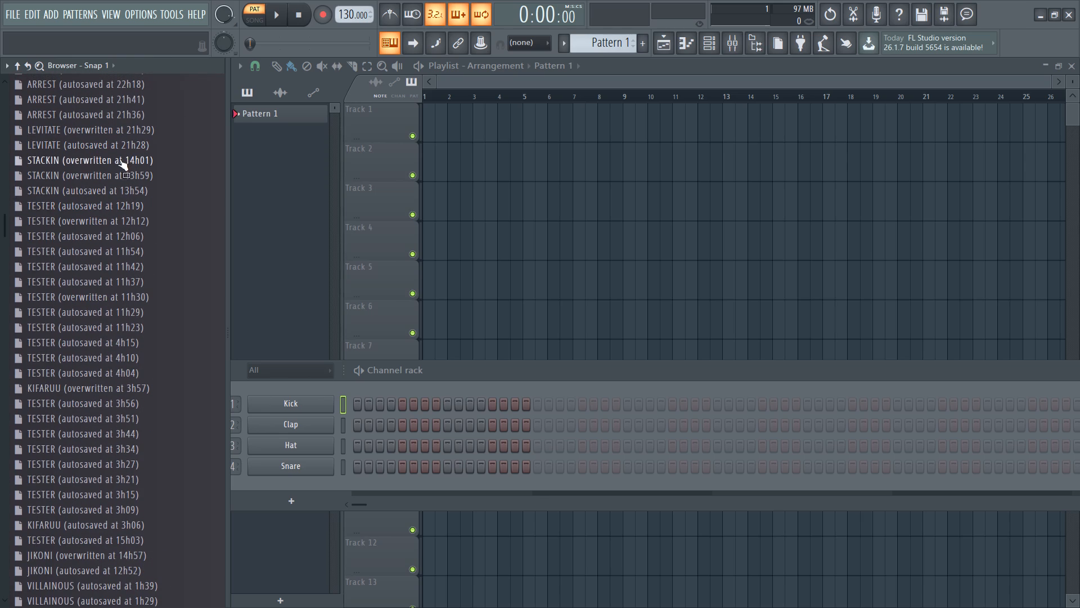
scroll(116, 162, "up", 3)
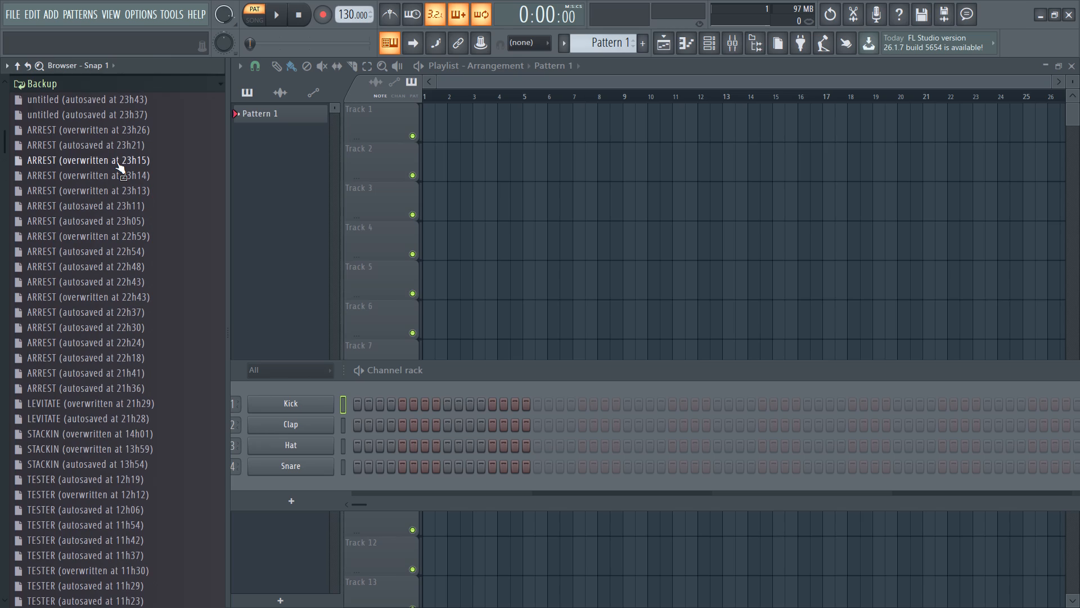
scroll(117, 163, "down", 2)
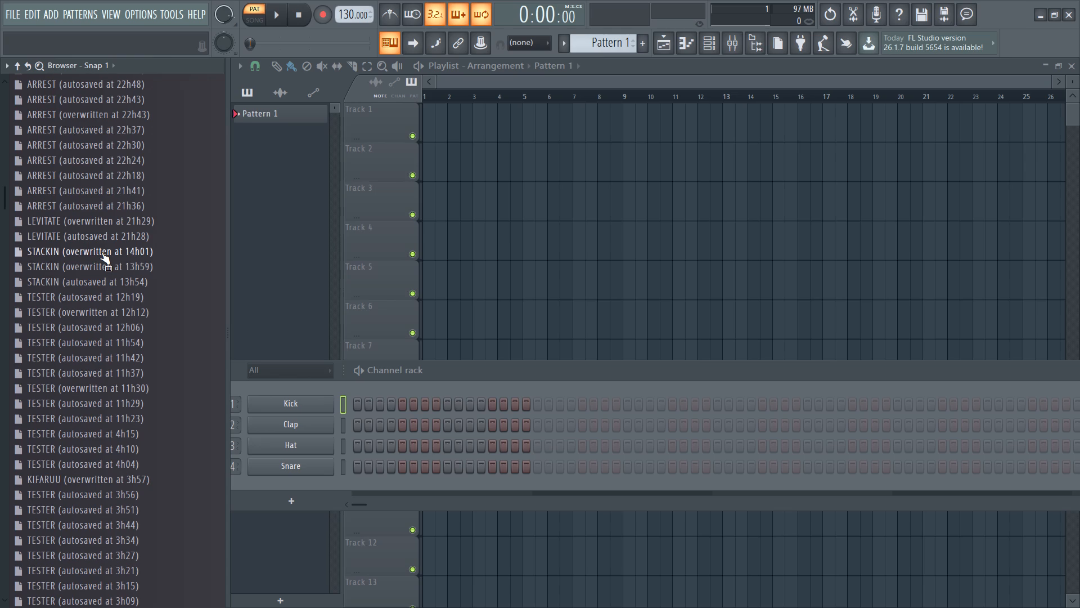
scroll(101, 251, "up", 2)
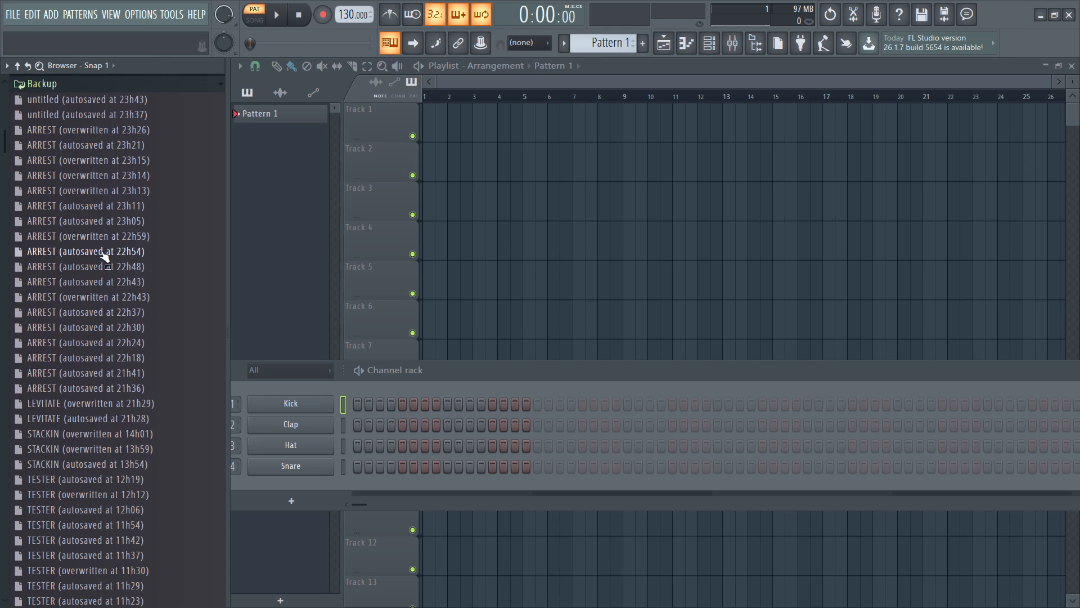
scroll(101, 250, "down", 1)
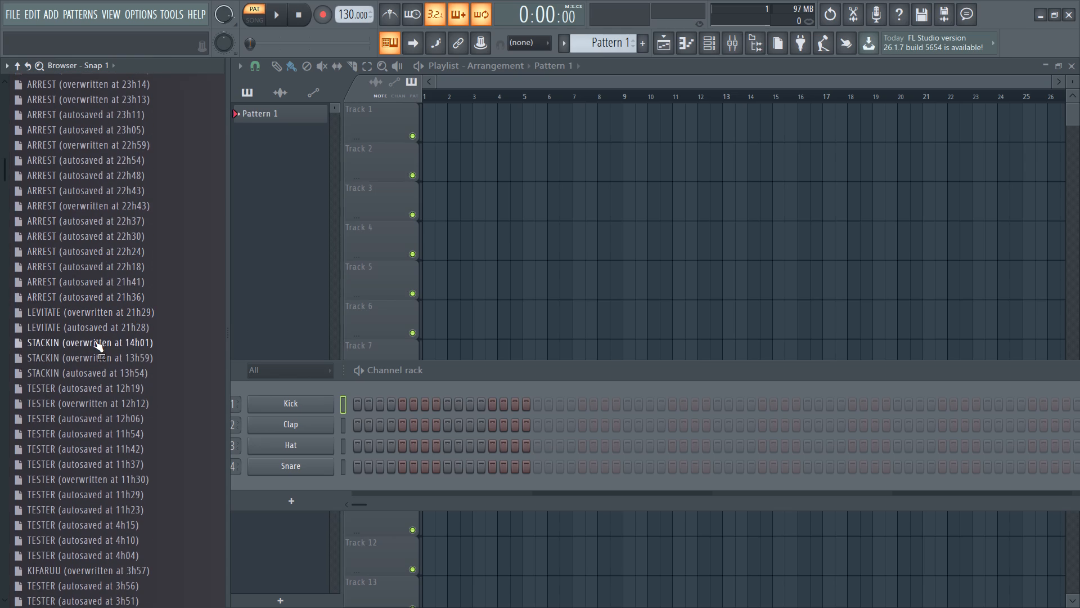
left_click_drag(94, 340, 70, 52)
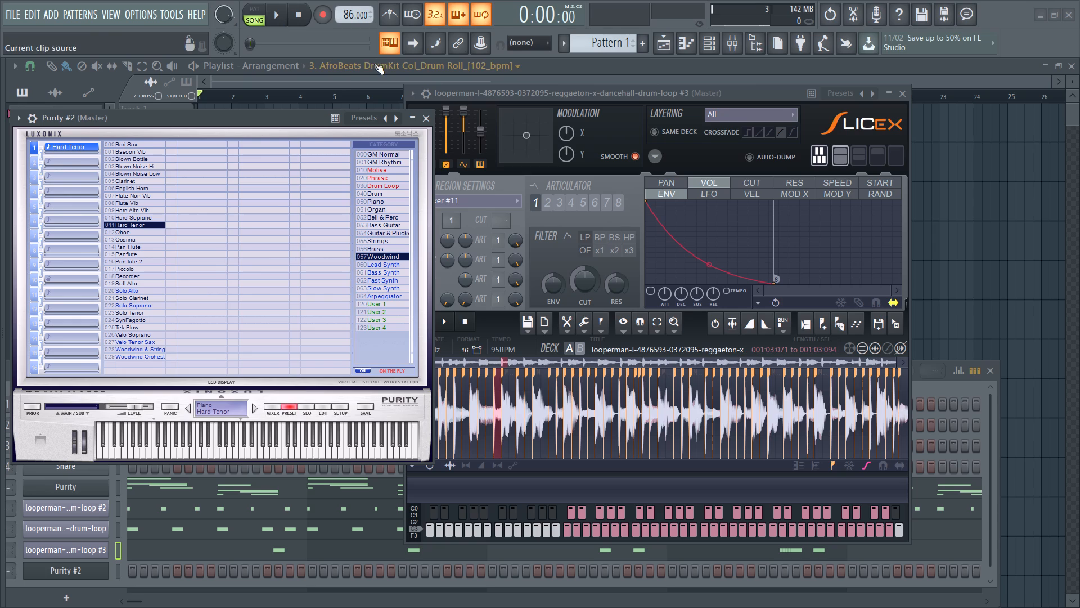
Close all open plugin windows so the playlist and channel rack are unobstructed.
key("space")
key("space")
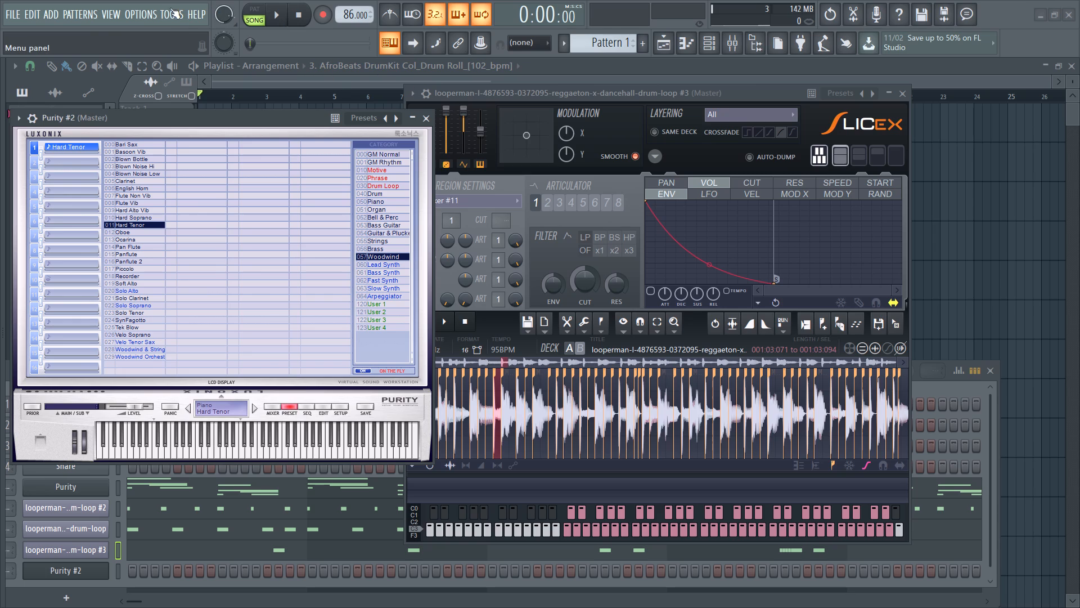
left_click(129, 10)
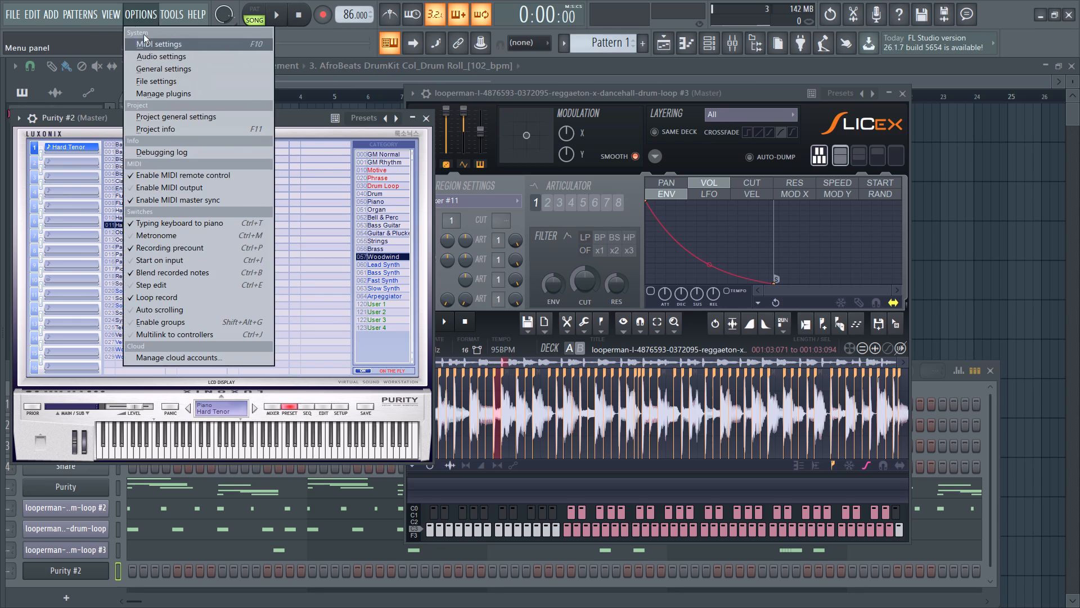
left_click(164, 234)
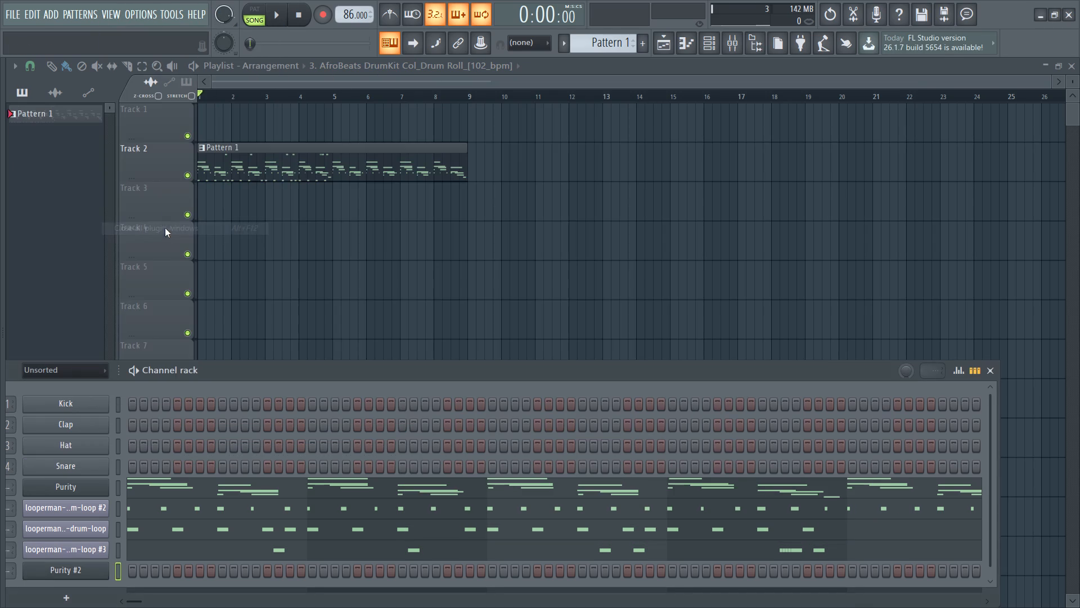
Play the song, move the channel rack higher over the playlist, and open the Purity channel's notes in the piano roll.
left_click(276, 17)
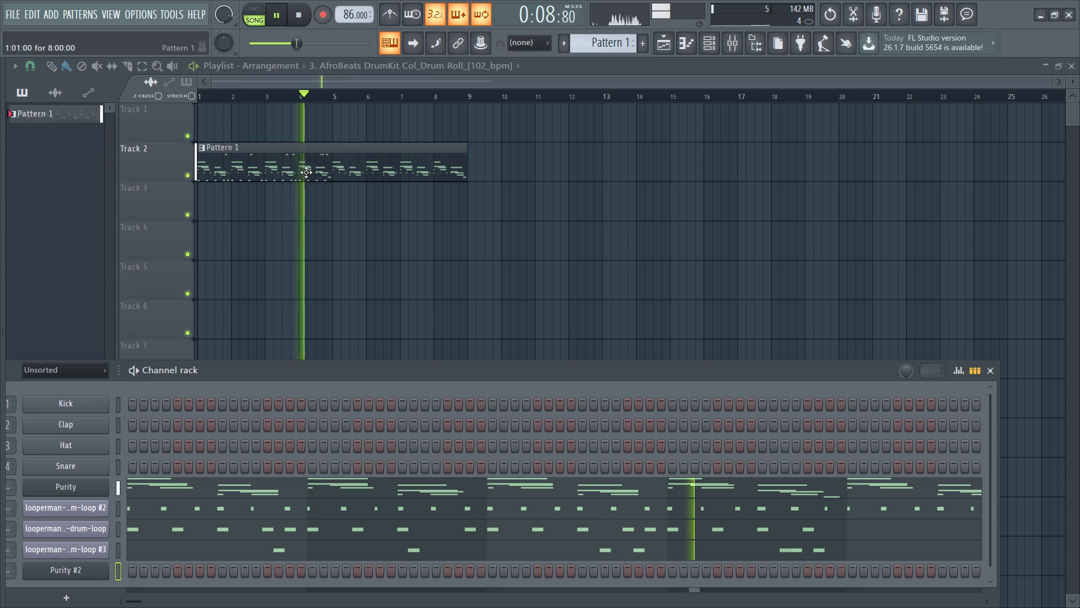
left_click_drag(287, 372, 344, 279)
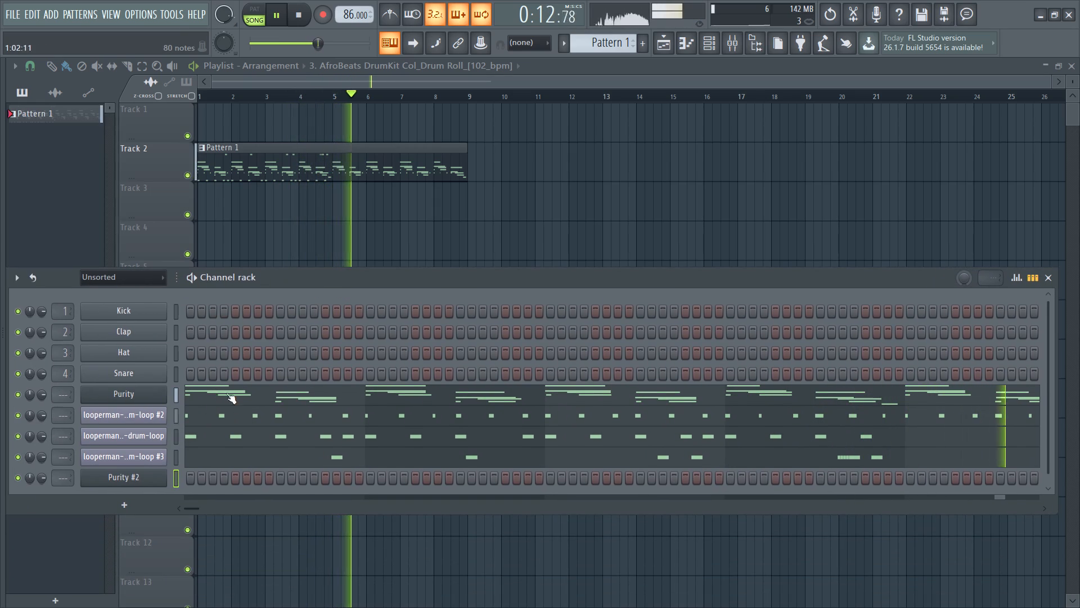
scroll(236, 399, "down", 3)
left_click(179, 388)
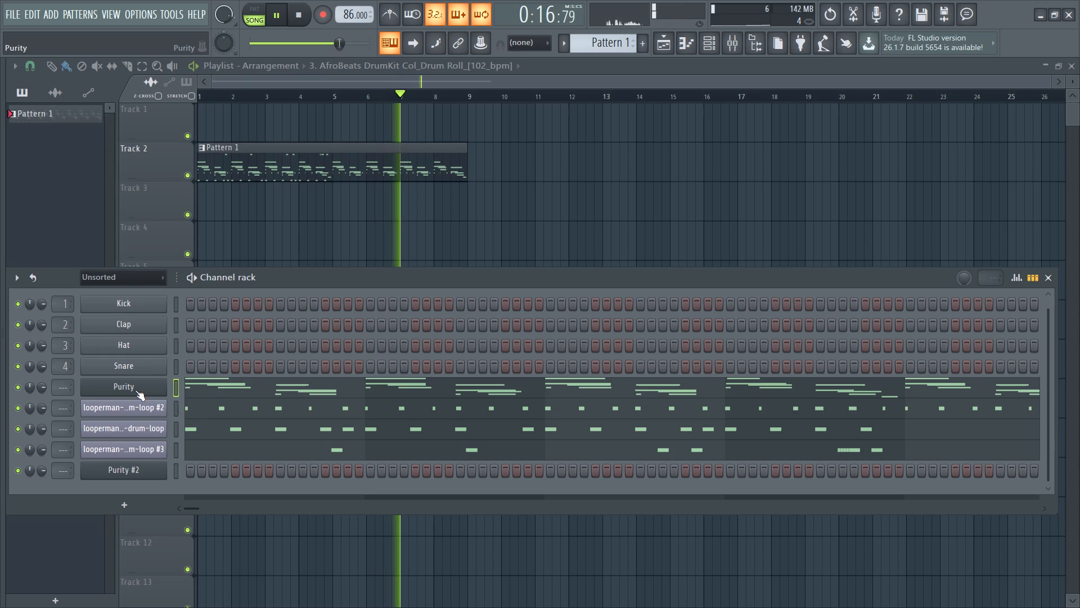
left_click(205, 387)
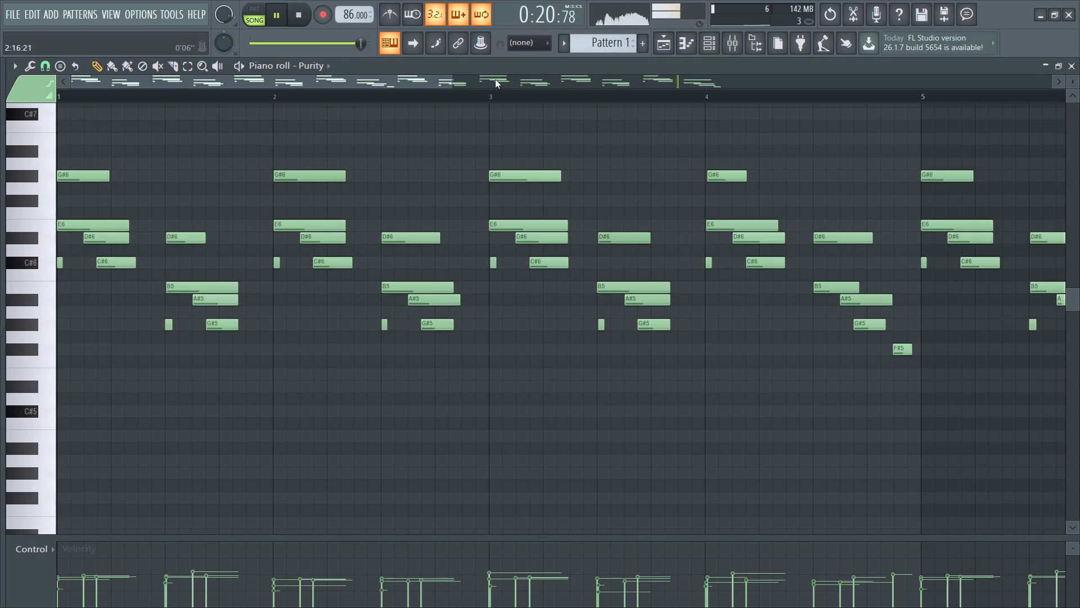
Copy the Purity channel's notes into the Purity #2 channel.
left_click(703, 44)
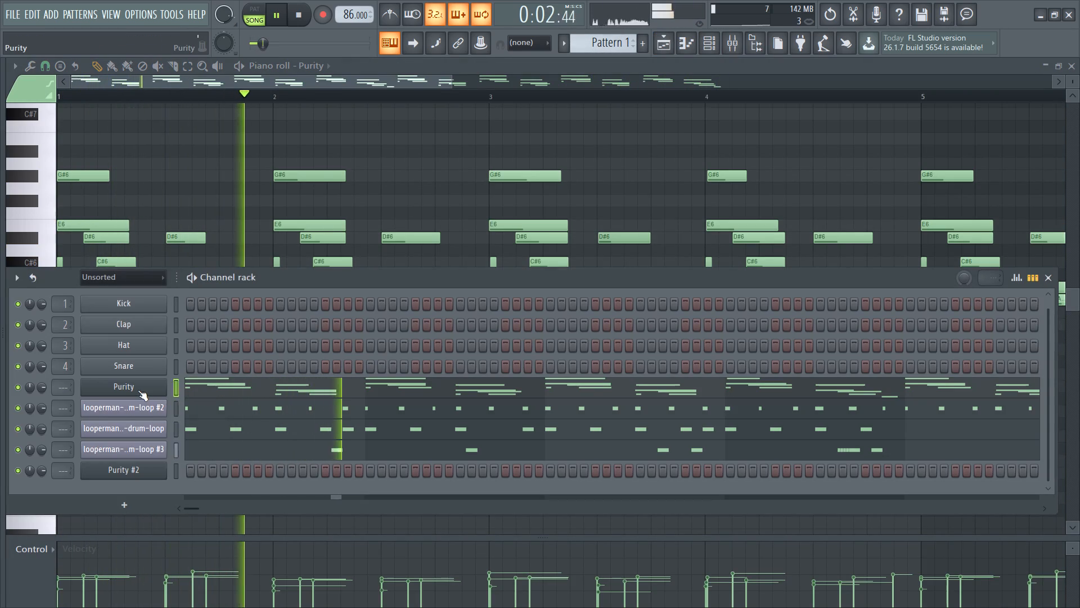
right_click(138, 386)
left_click(331, 401)
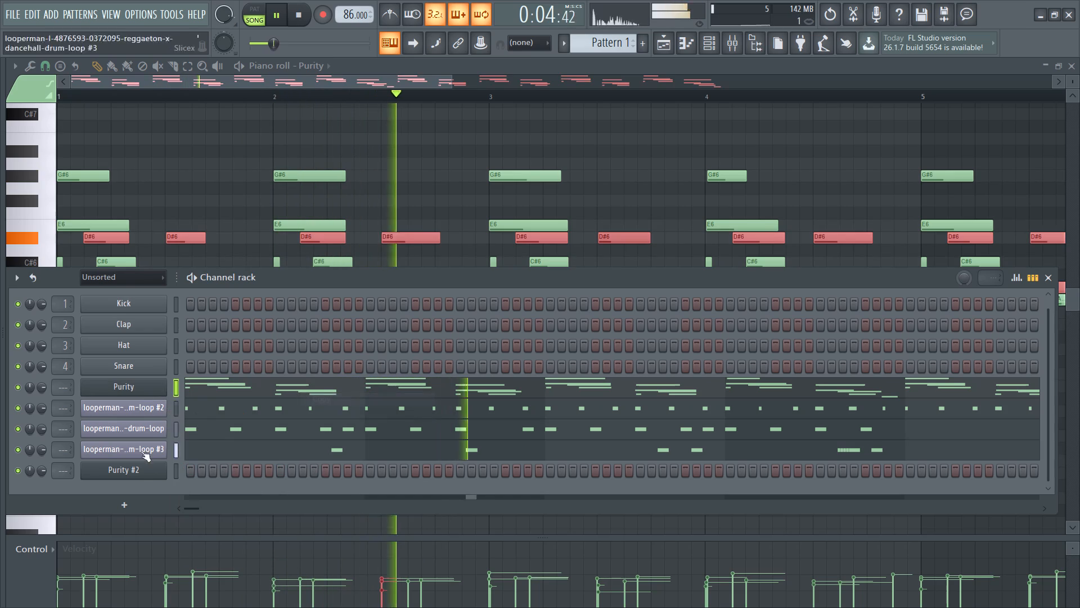
right_click(145, 473)
left_click(334, 449)
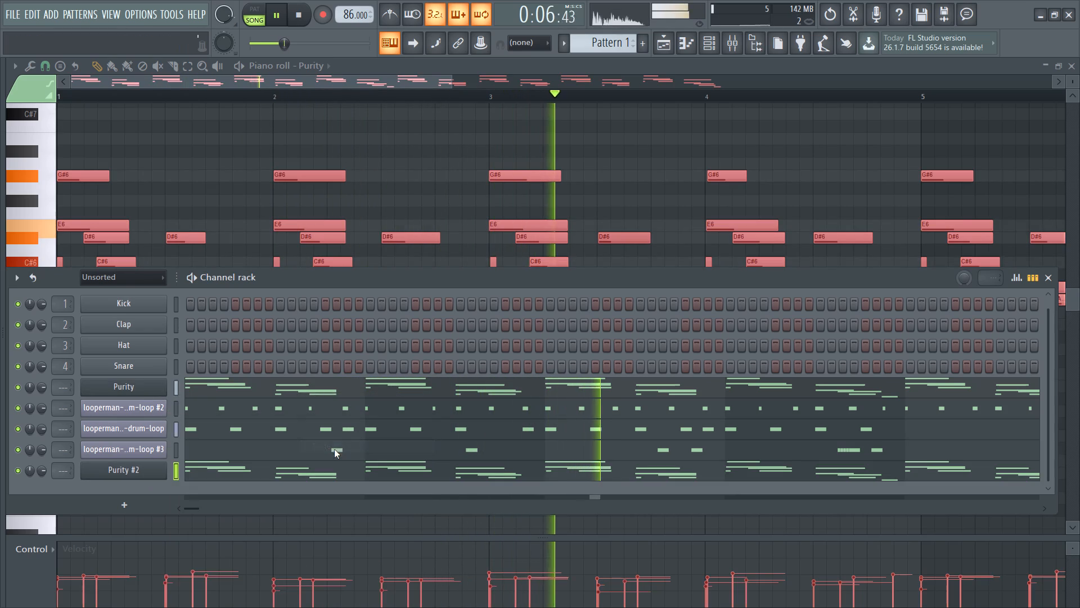
Open the Purity #2 instrument and try the Pan Flute preset from the Woodwind category while the song plays.
left_click(130, 474)
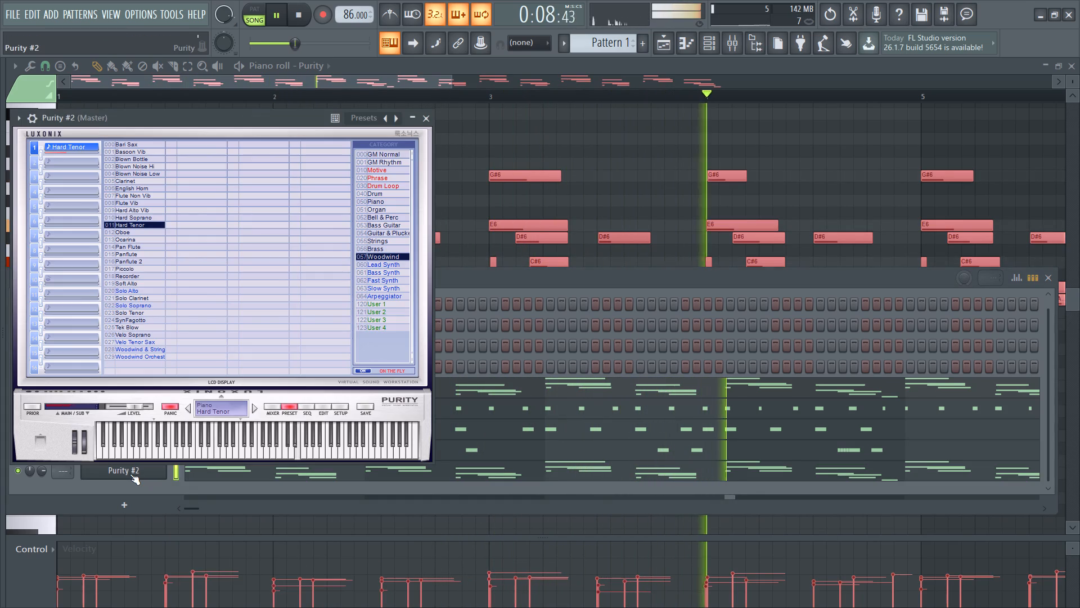
left_click(128, 243)
left_click(133, 248)
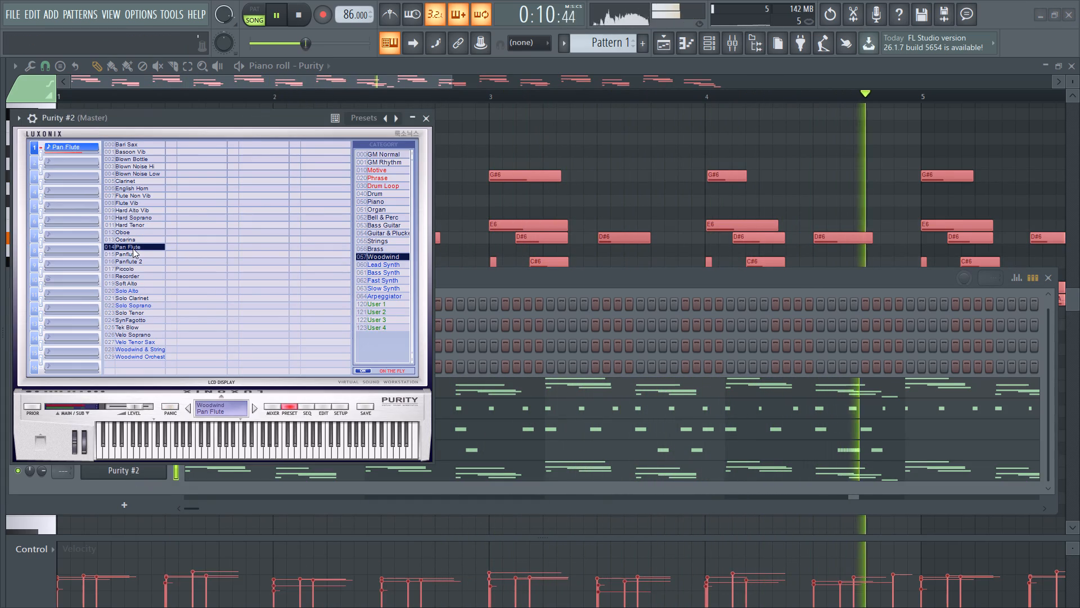
Switch Purity #2 to the Lead Synth category and audition presets from Simple Sine through Syn Bass Lead, ending on Some-Rect.
left_click(376, 263)
left_click(172, 263)
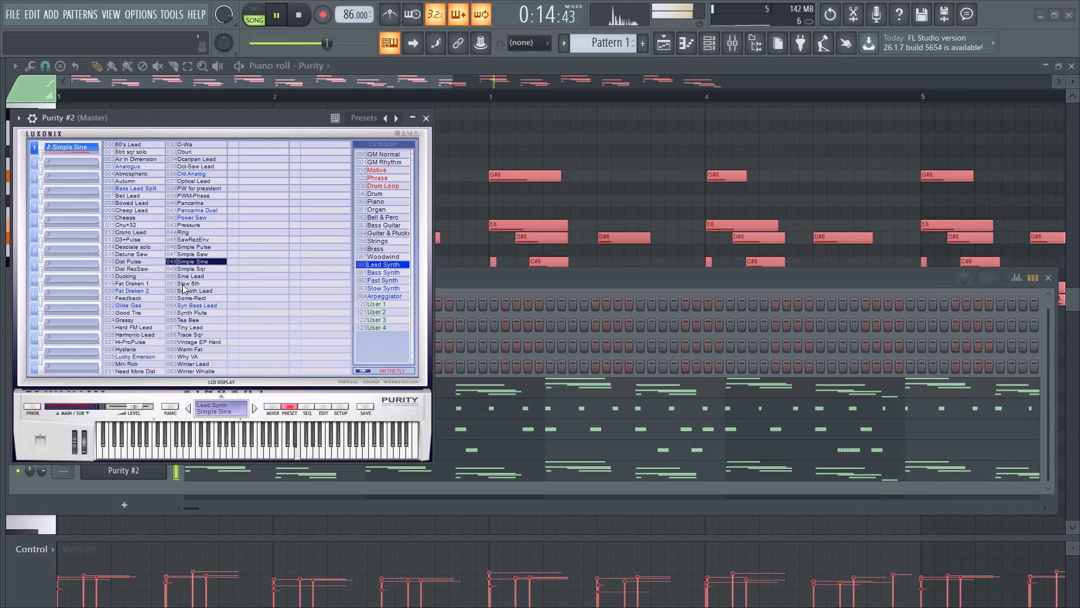
left_click(187, 267)
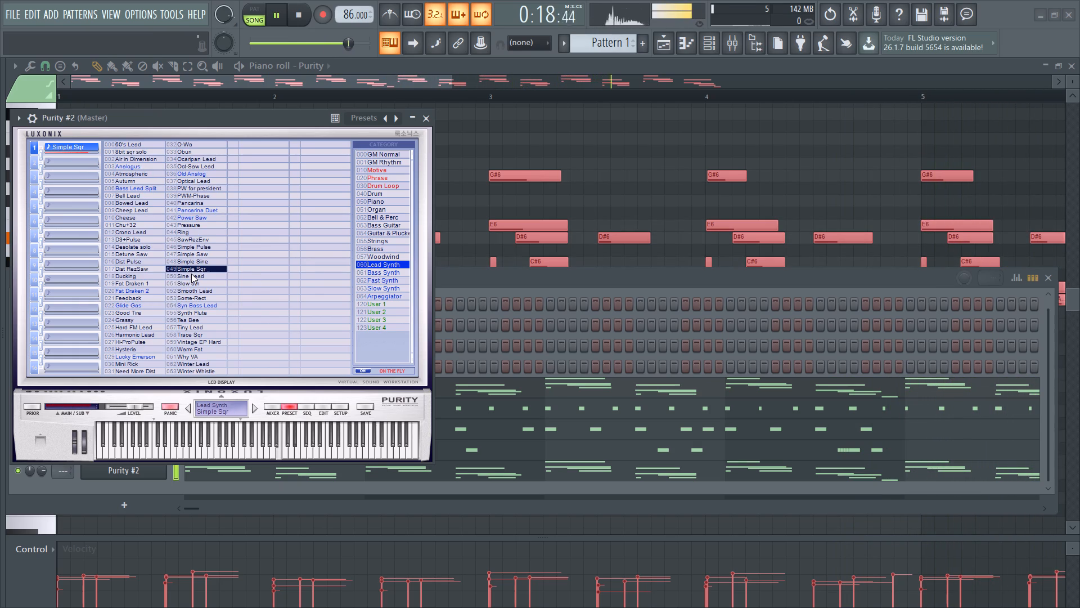
left_click(192, 276)
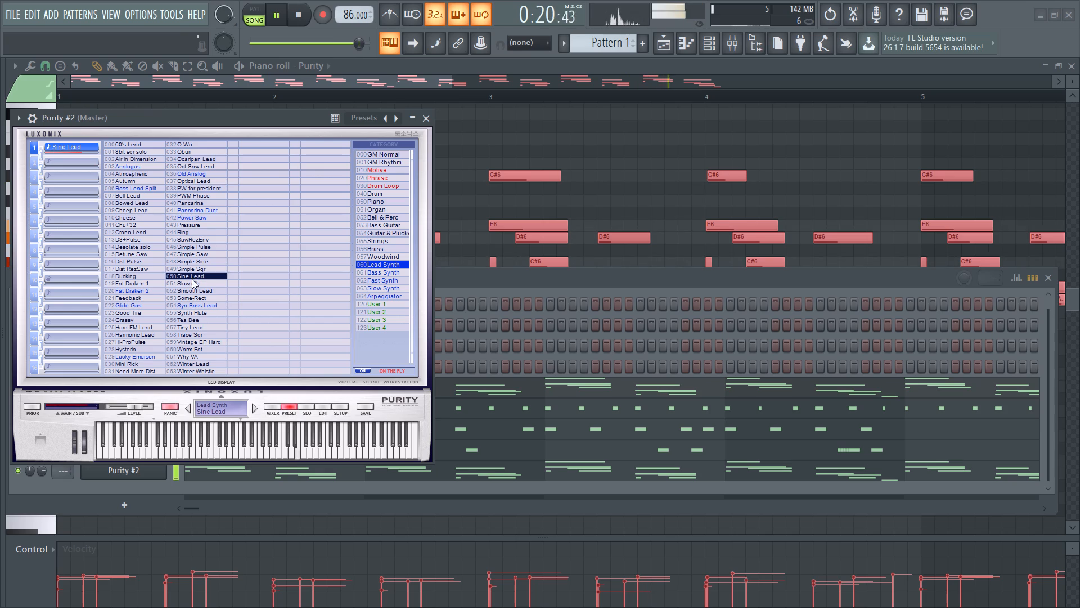
left_click(190, 291)
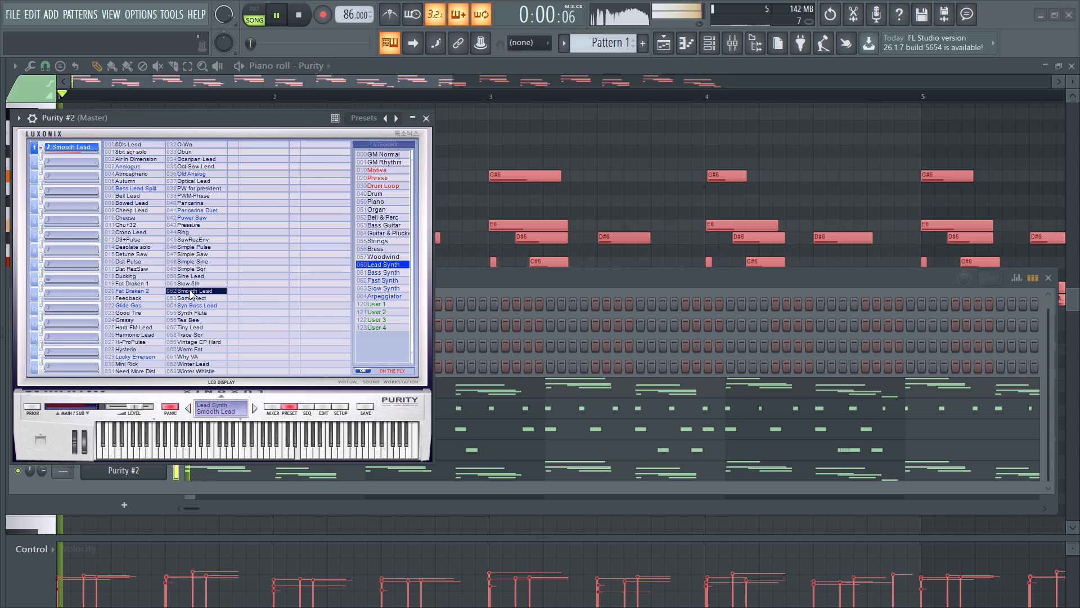
left_click(191, 297)
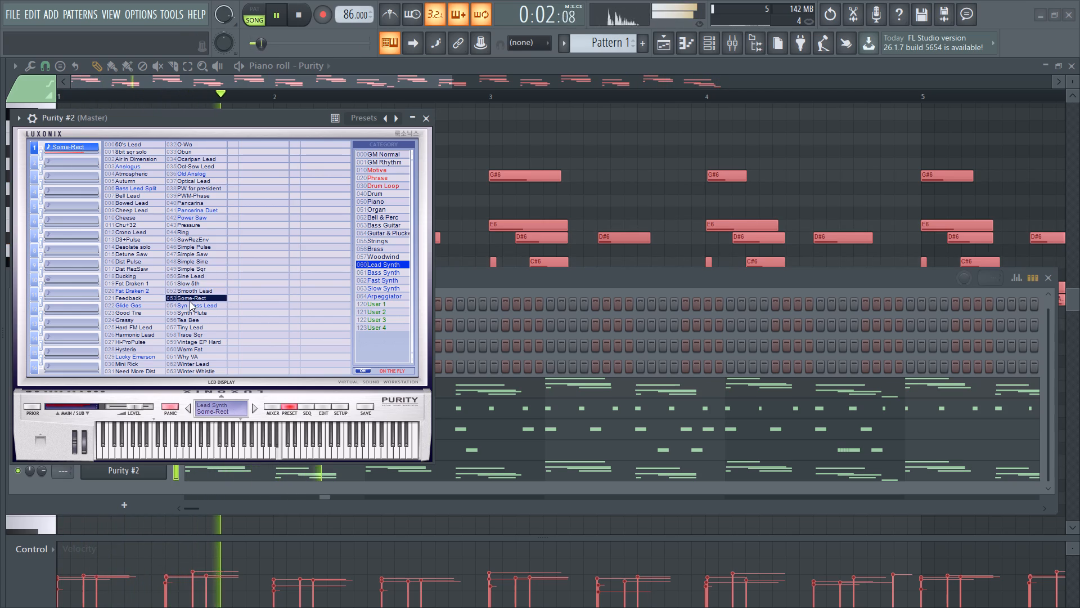
left_click(189, 305)
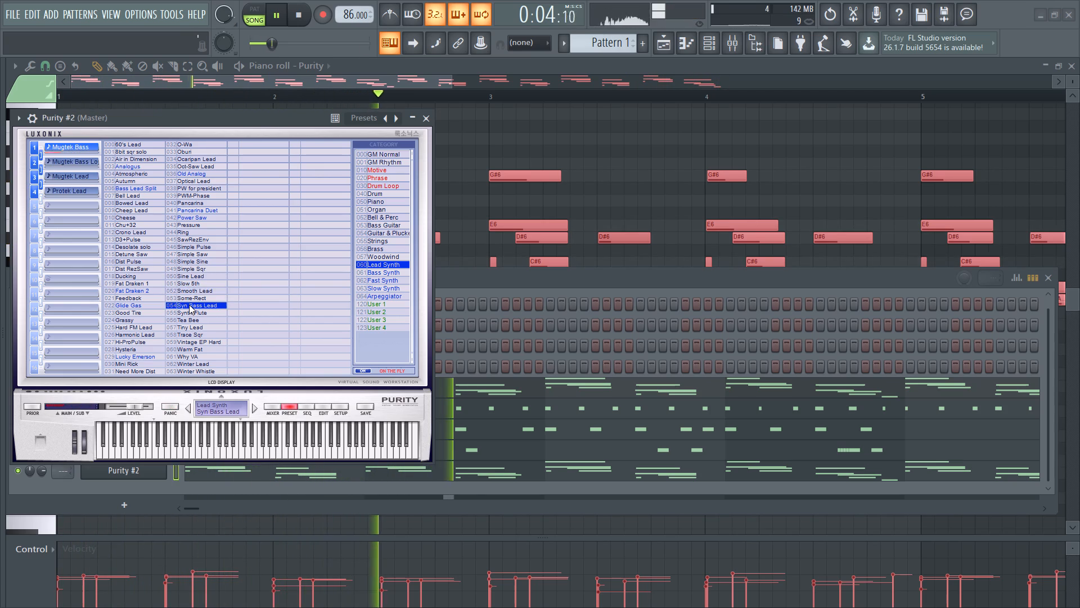
left_click(191, 297)
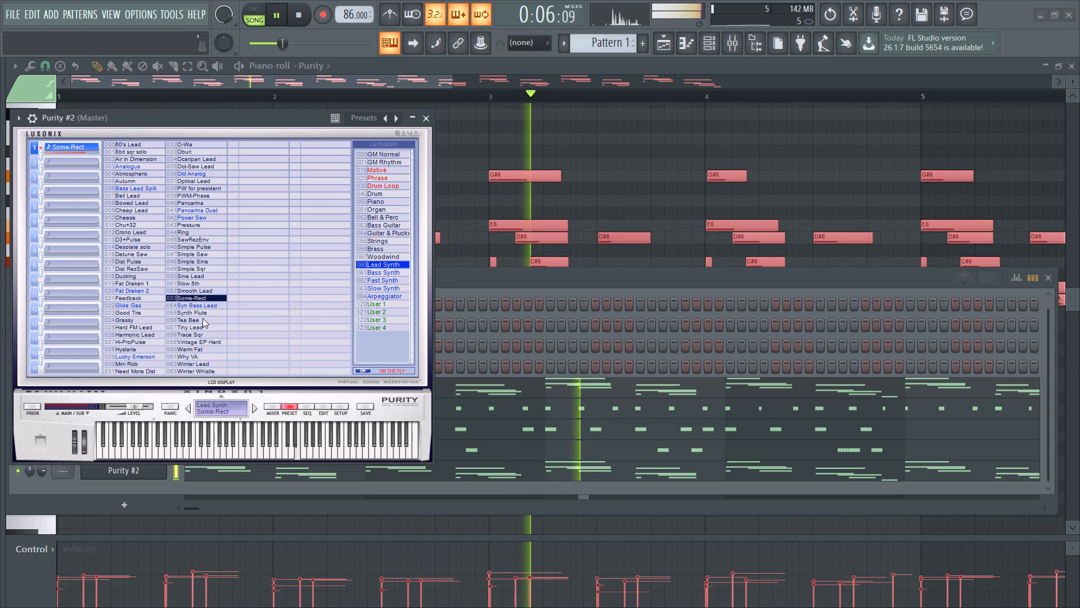
Audition Tiny Lead, Trace Sqr, Vintage EP Hard and Warm Fat against the playing song, and load the Winter Lead preset on Purity #2.
left_click(198, 317)
left_click(196, 326)
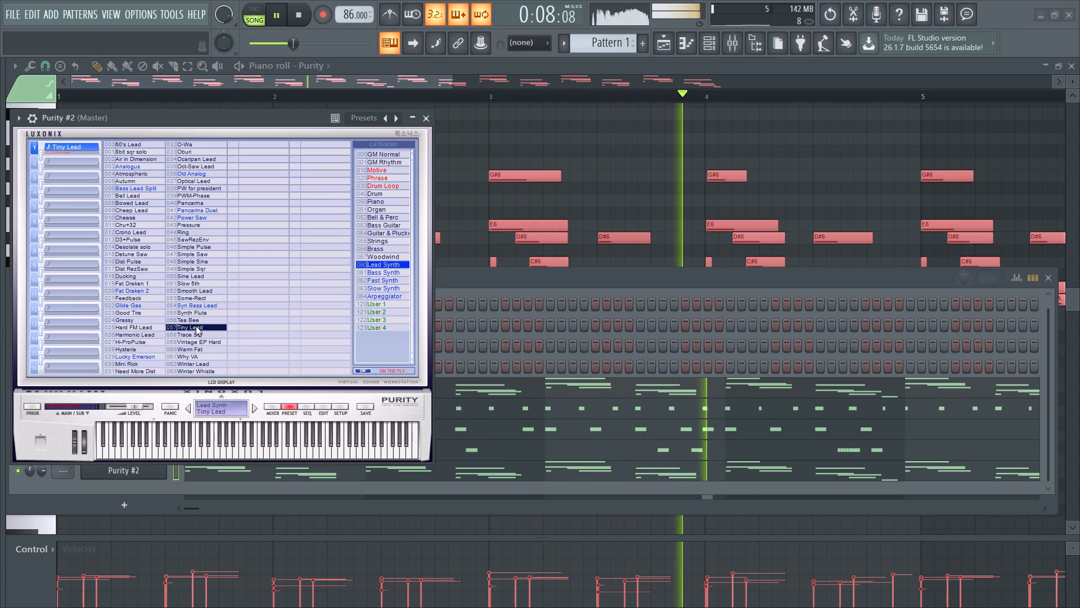
scroll(195, 325, "down", 1)
left_click(196, 330)
left_click(196, 334)
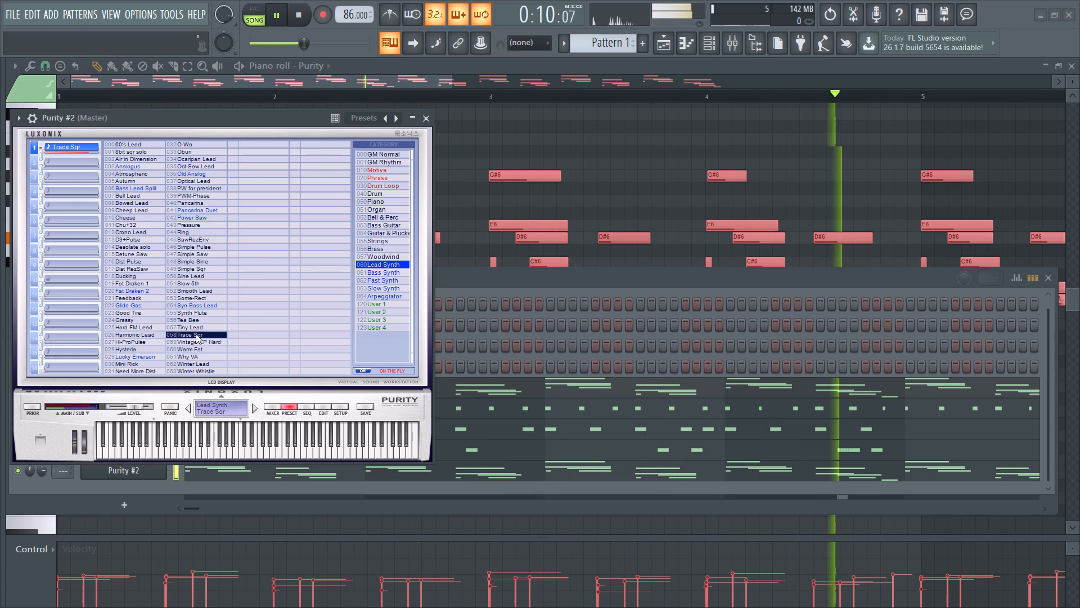
scroll(196, 333, "down", 1)
left_click(202, 341)
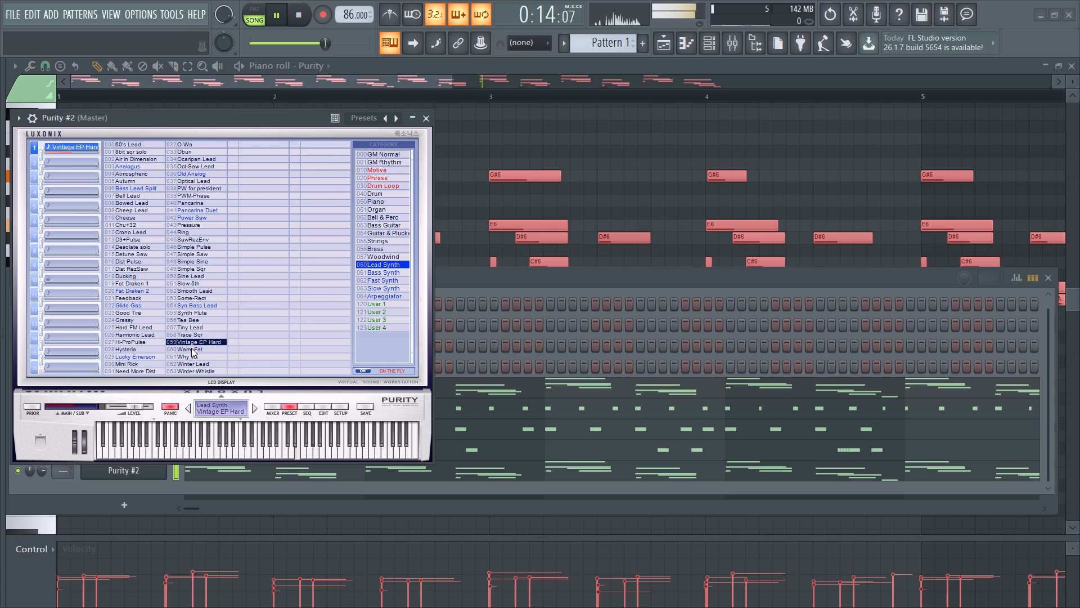
key("space")
key("space")
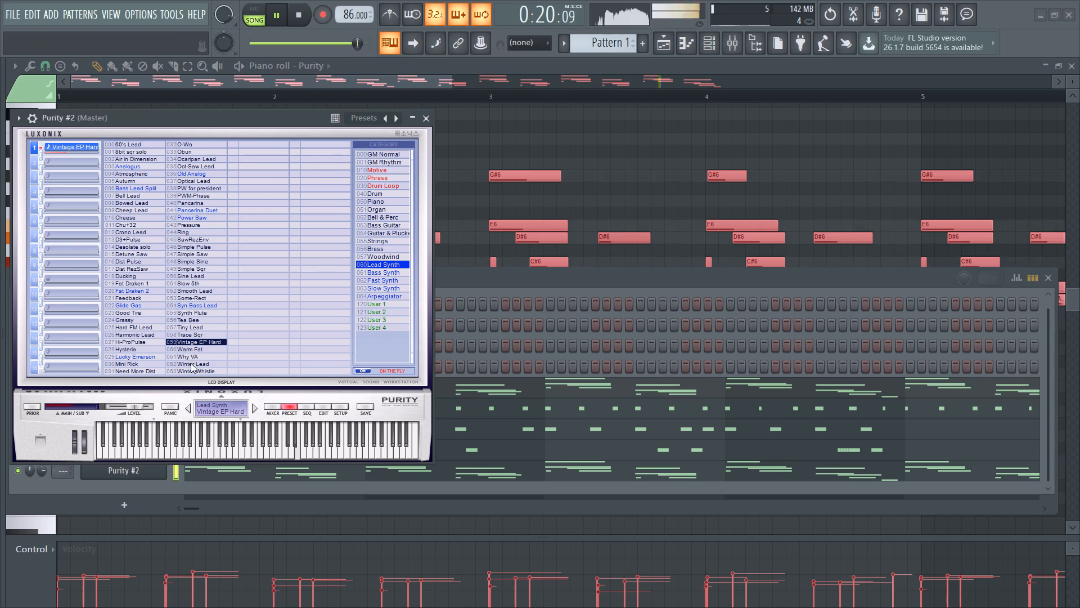
left_click(192, 348)
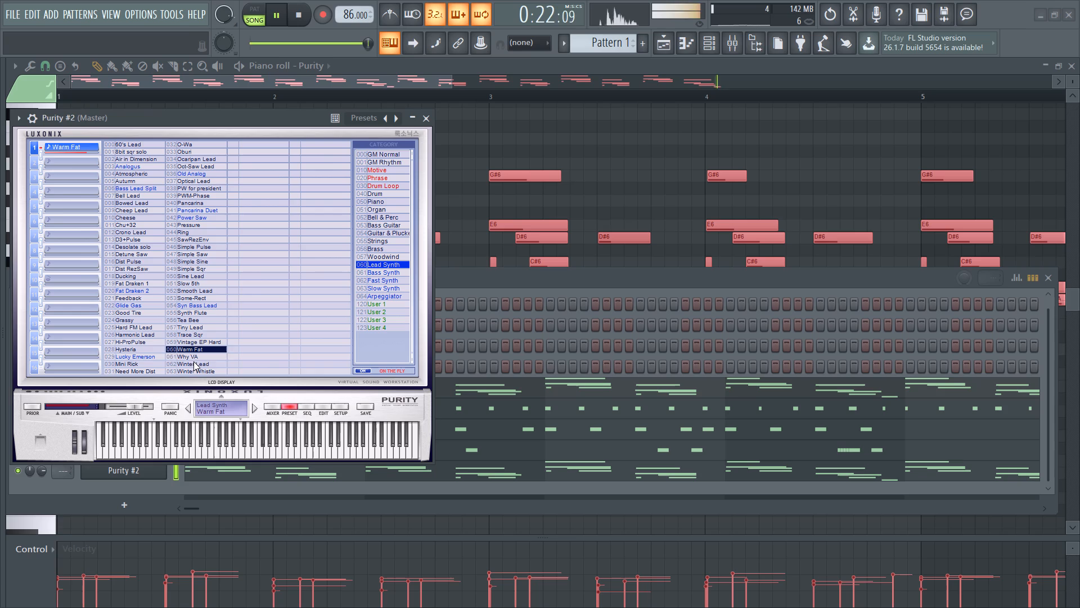
left_click(193, 362)
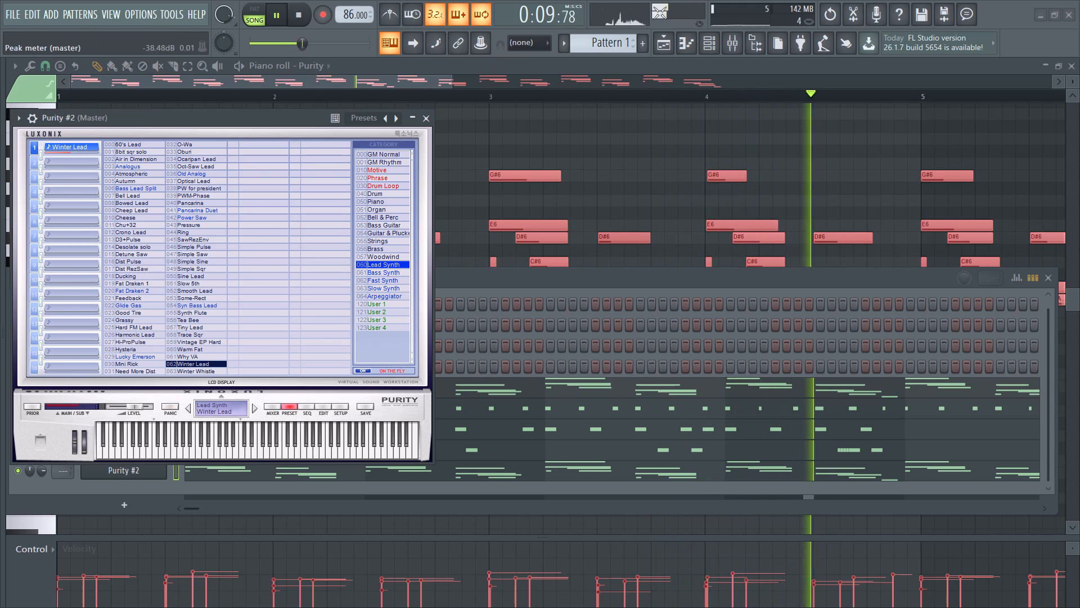
Bring up the Purity #2 notes in the piano roll and restart the song from the beginning.
left_click(694, 44)
key("space")
key("space")
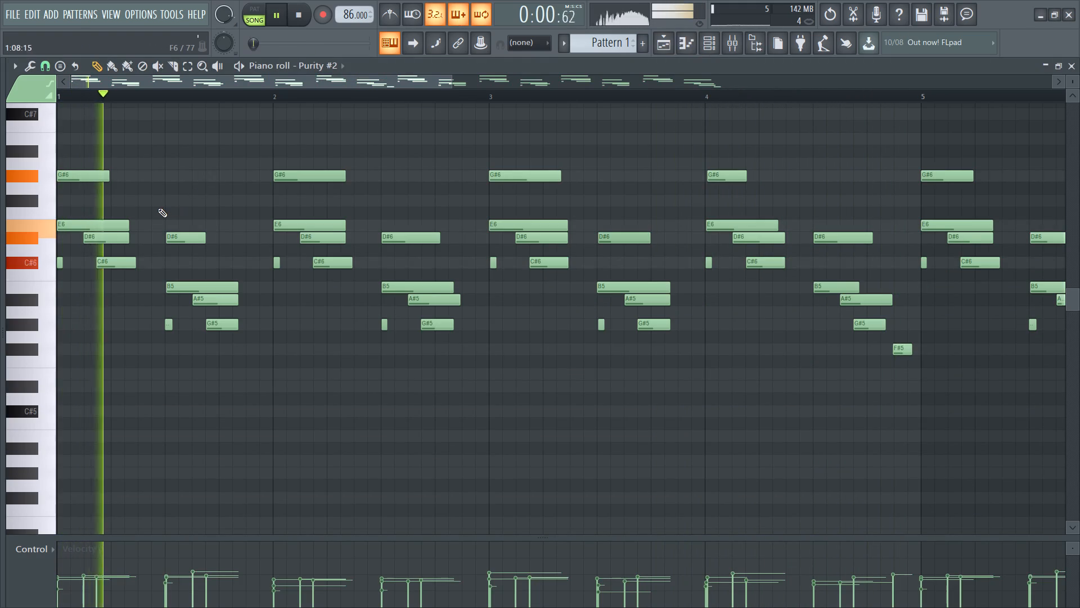
scroll(157, 208, "up", 1)
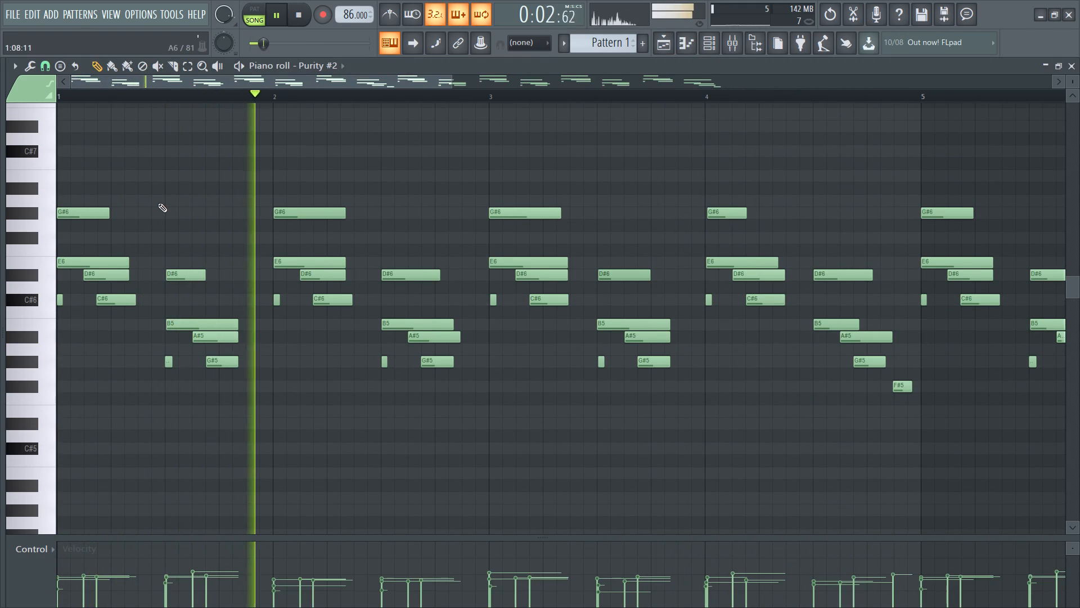
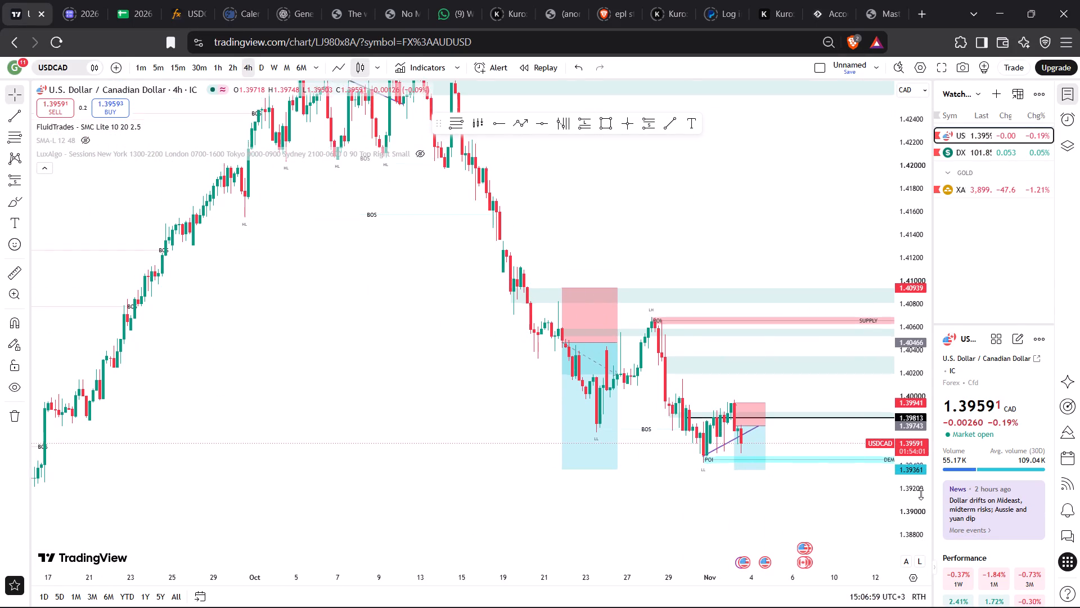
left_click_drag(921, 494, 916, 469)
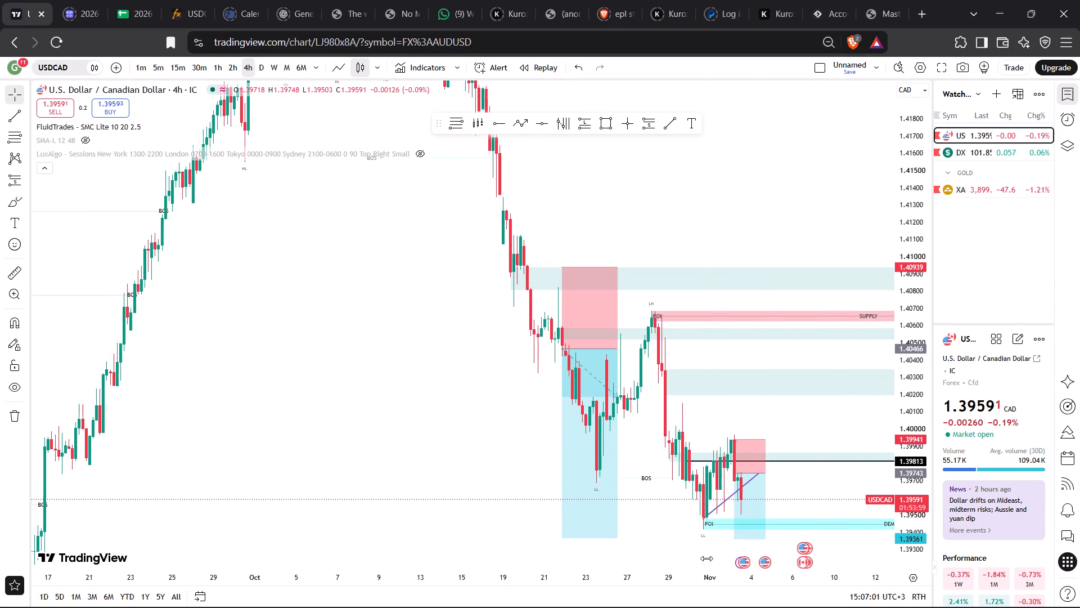
Minimize the browser, switch back to FL Studio and close the Purity #2 piano roll.
left_click(1002, 2)
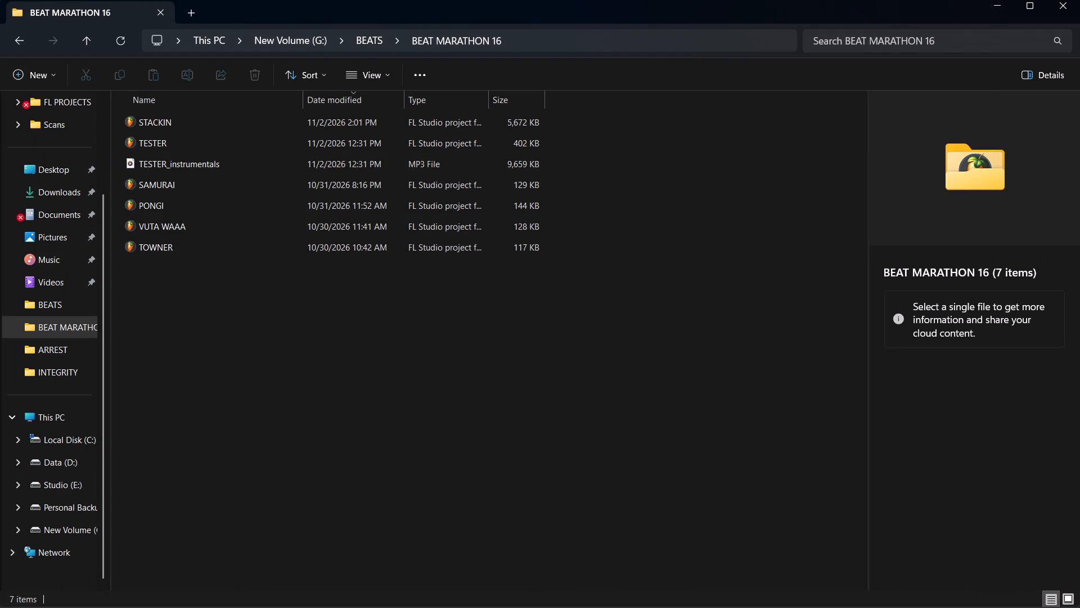
left_click(338, 600)
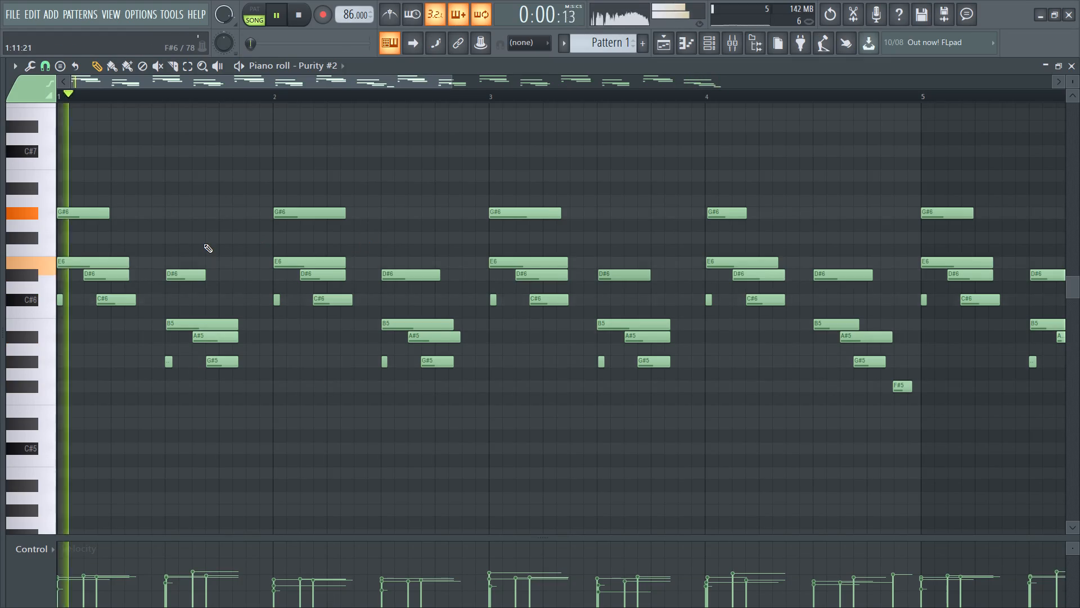
scroll(204, 244, "down", 3, "ctrl")
left_click(687, 51)
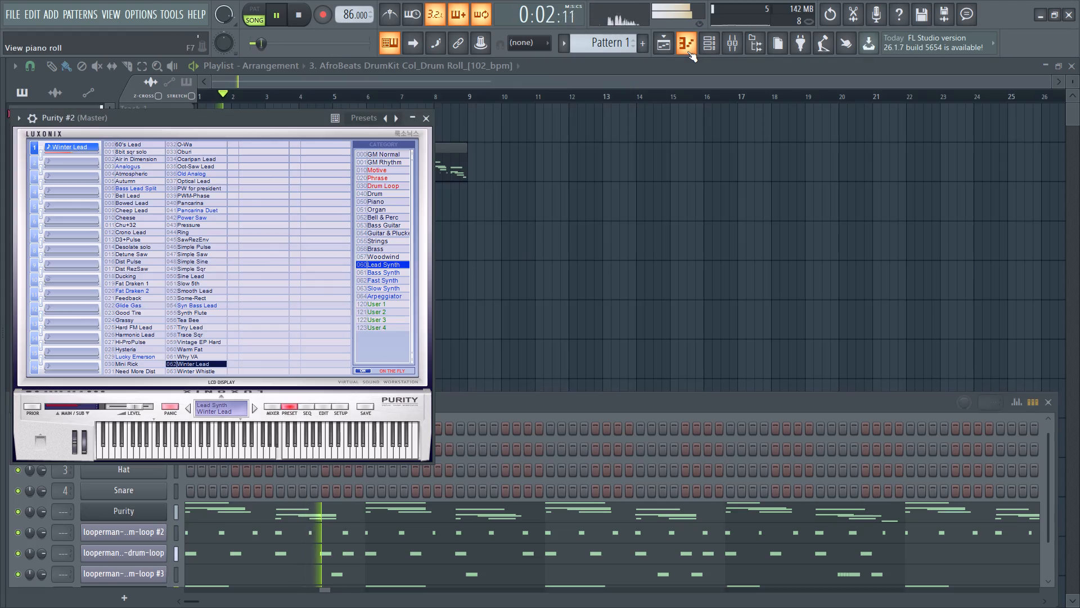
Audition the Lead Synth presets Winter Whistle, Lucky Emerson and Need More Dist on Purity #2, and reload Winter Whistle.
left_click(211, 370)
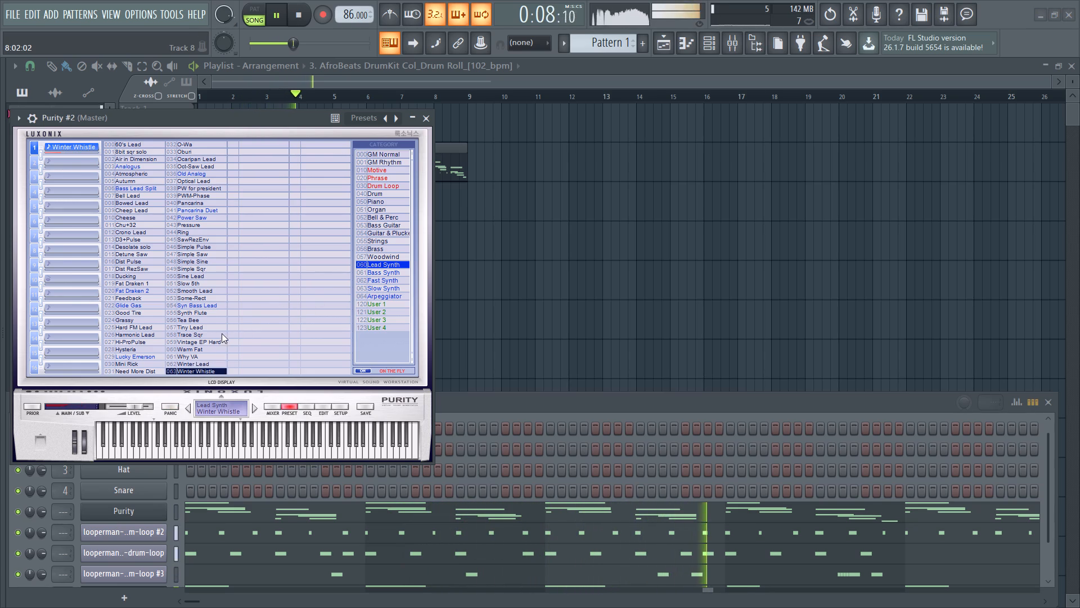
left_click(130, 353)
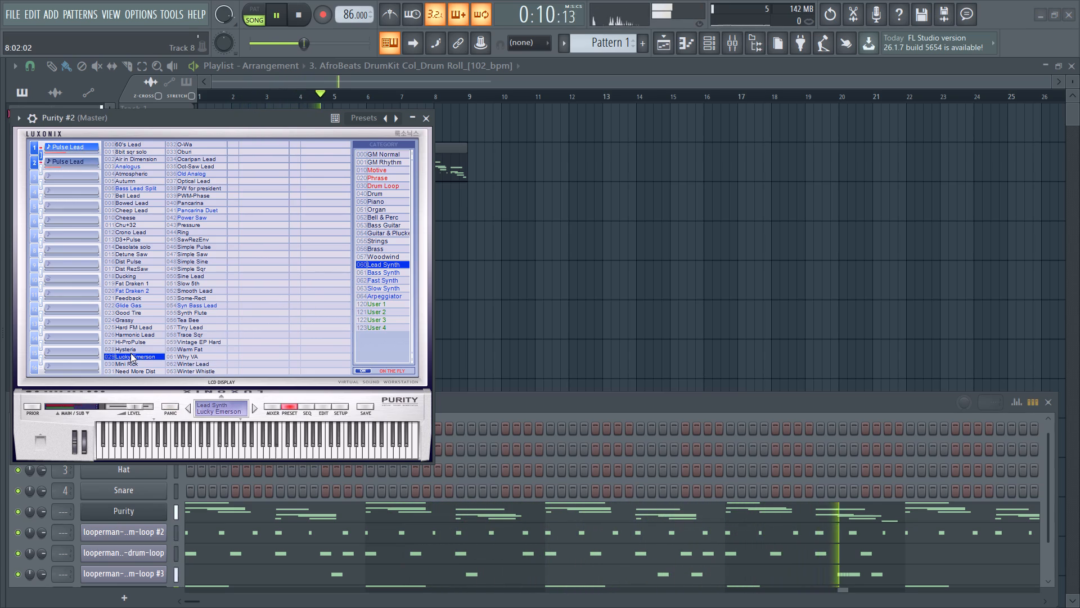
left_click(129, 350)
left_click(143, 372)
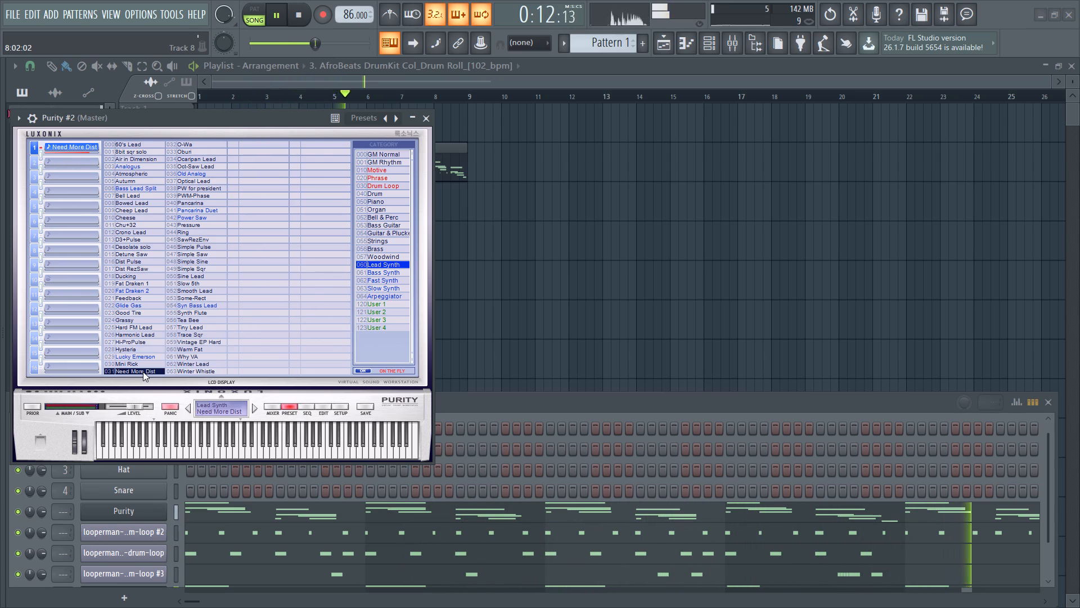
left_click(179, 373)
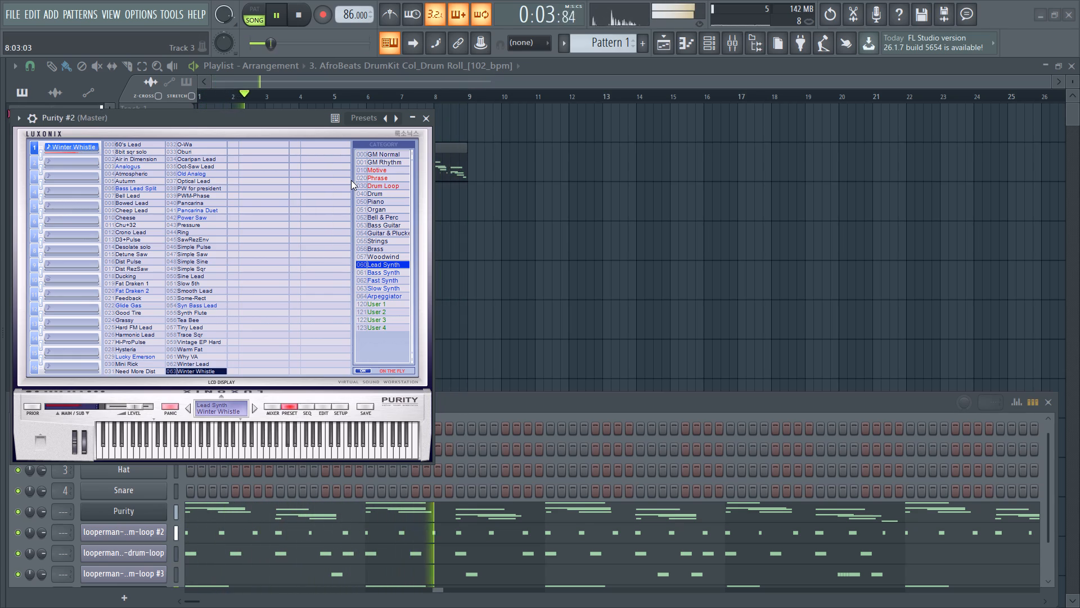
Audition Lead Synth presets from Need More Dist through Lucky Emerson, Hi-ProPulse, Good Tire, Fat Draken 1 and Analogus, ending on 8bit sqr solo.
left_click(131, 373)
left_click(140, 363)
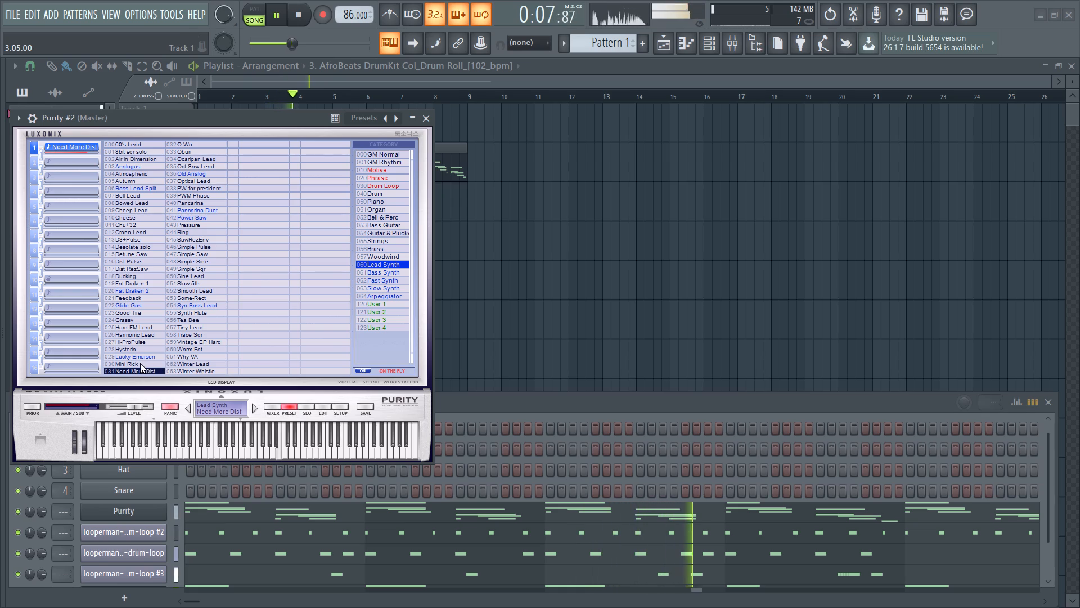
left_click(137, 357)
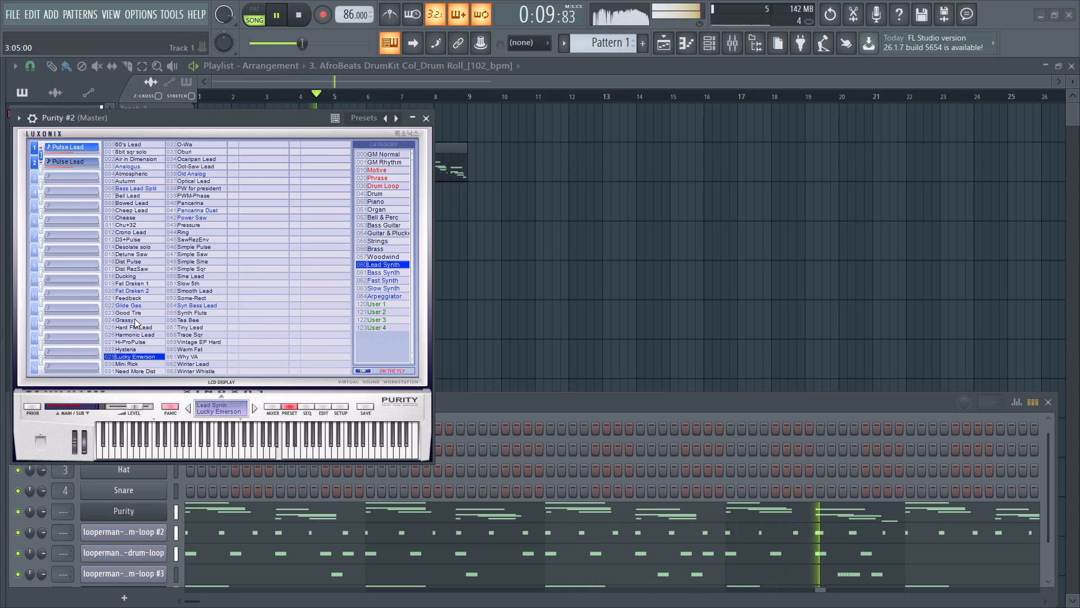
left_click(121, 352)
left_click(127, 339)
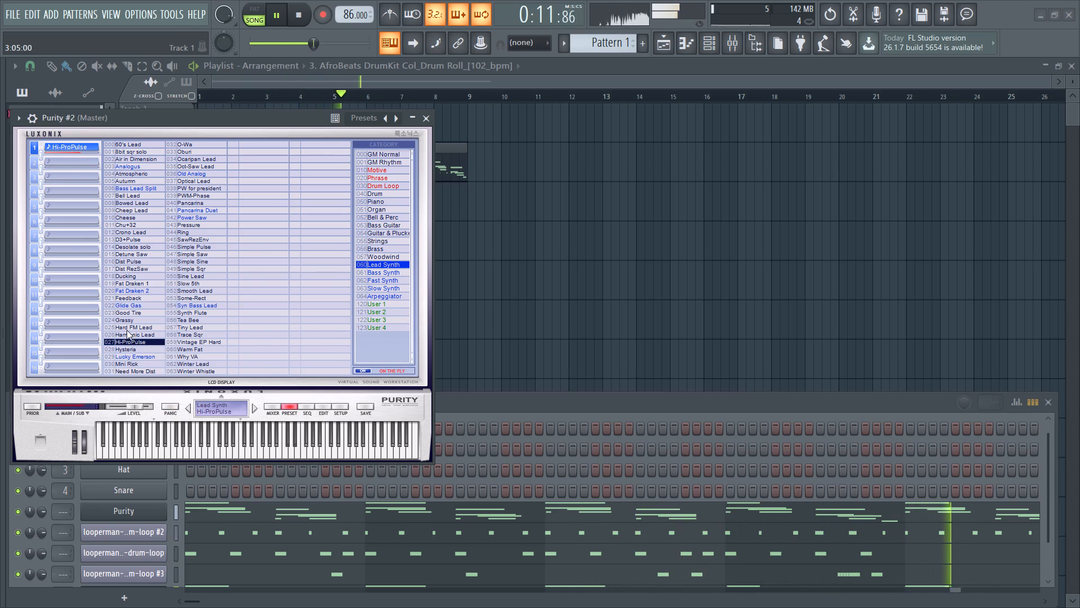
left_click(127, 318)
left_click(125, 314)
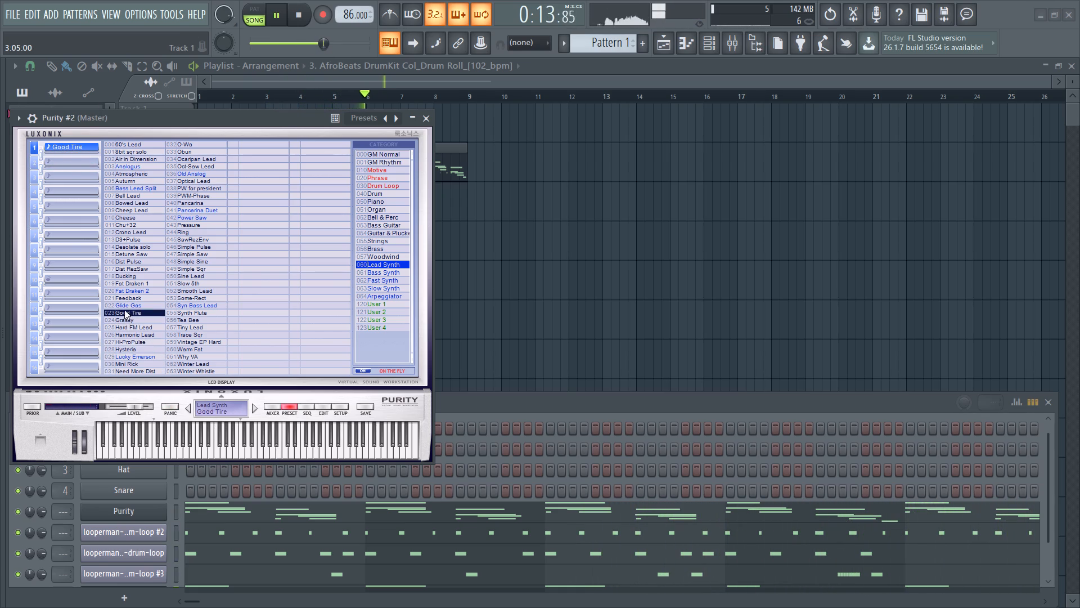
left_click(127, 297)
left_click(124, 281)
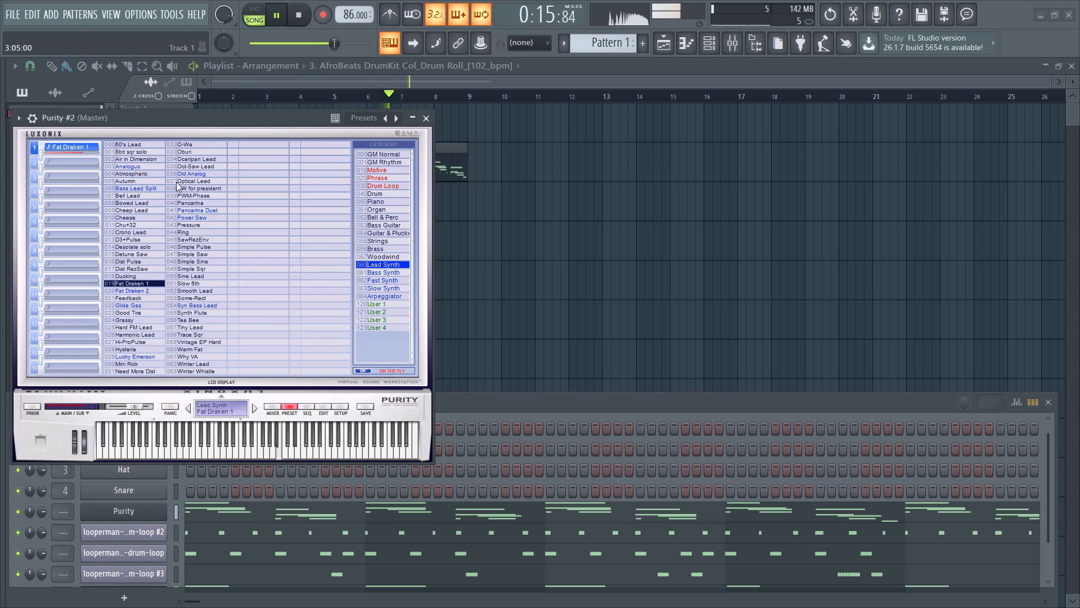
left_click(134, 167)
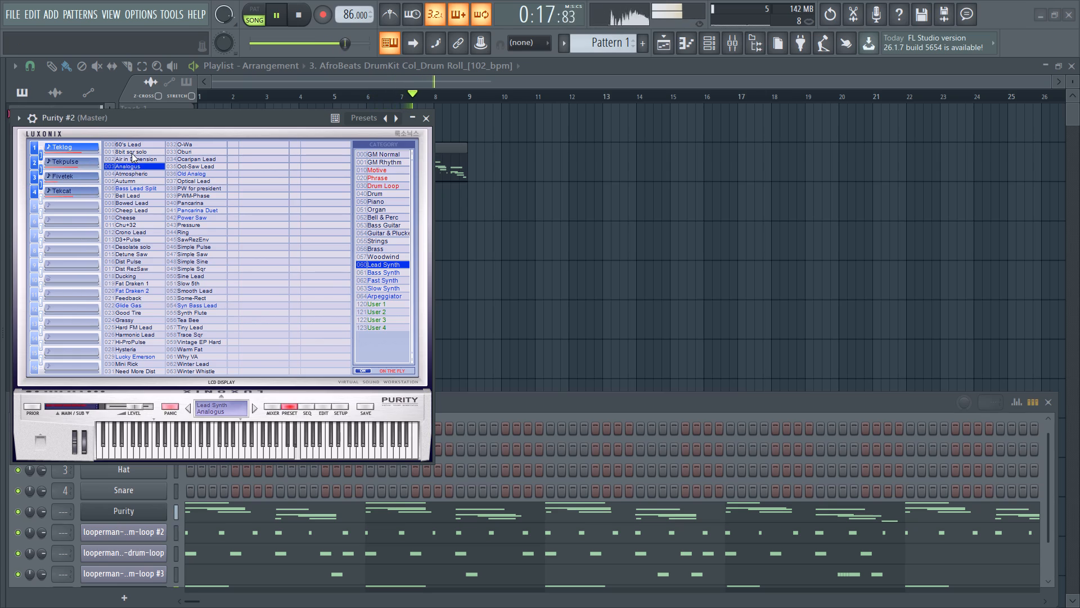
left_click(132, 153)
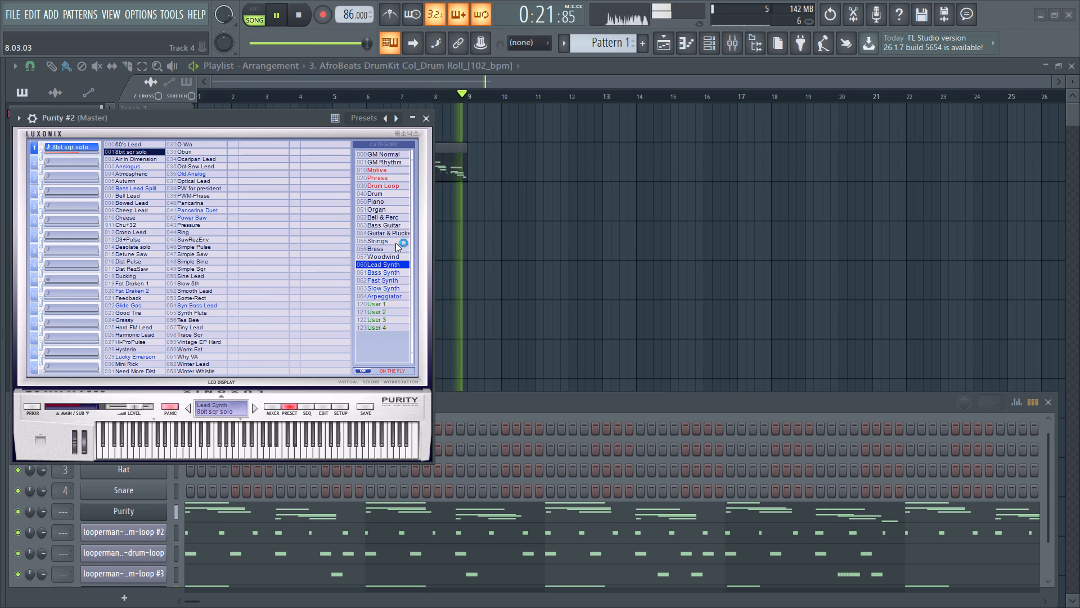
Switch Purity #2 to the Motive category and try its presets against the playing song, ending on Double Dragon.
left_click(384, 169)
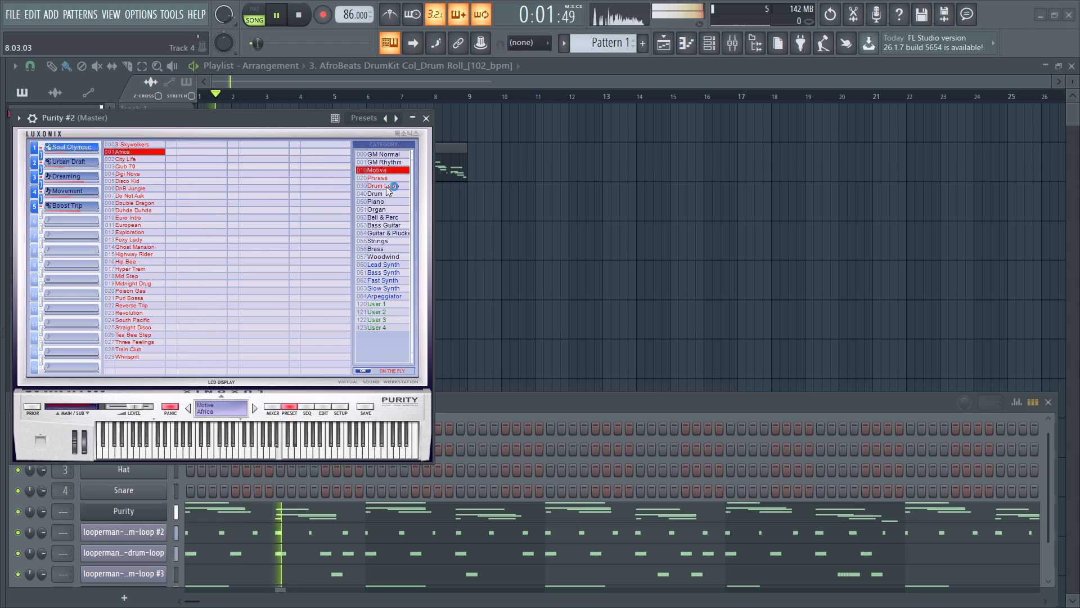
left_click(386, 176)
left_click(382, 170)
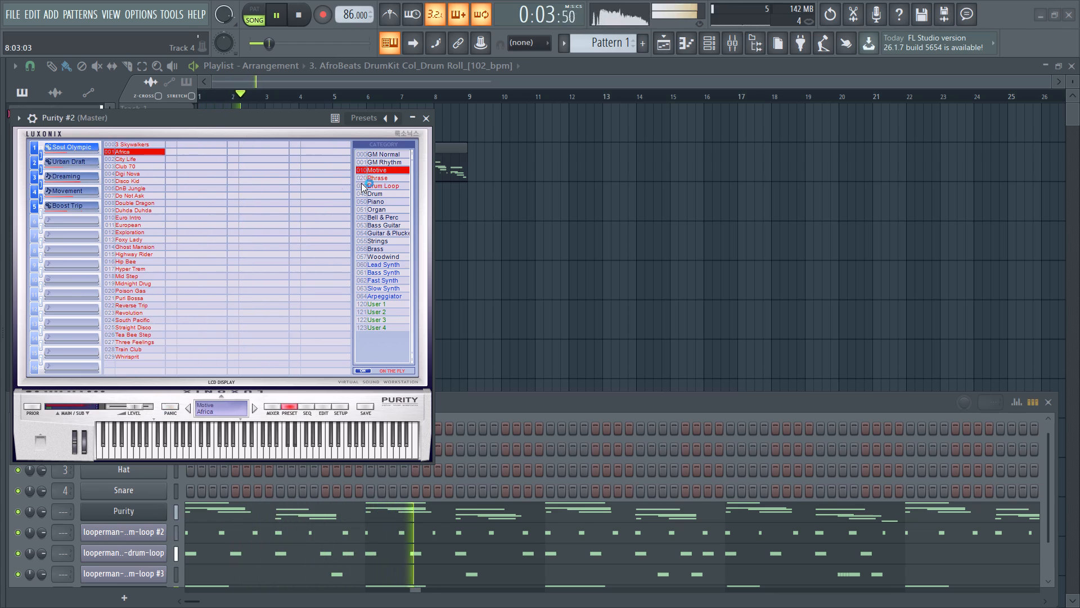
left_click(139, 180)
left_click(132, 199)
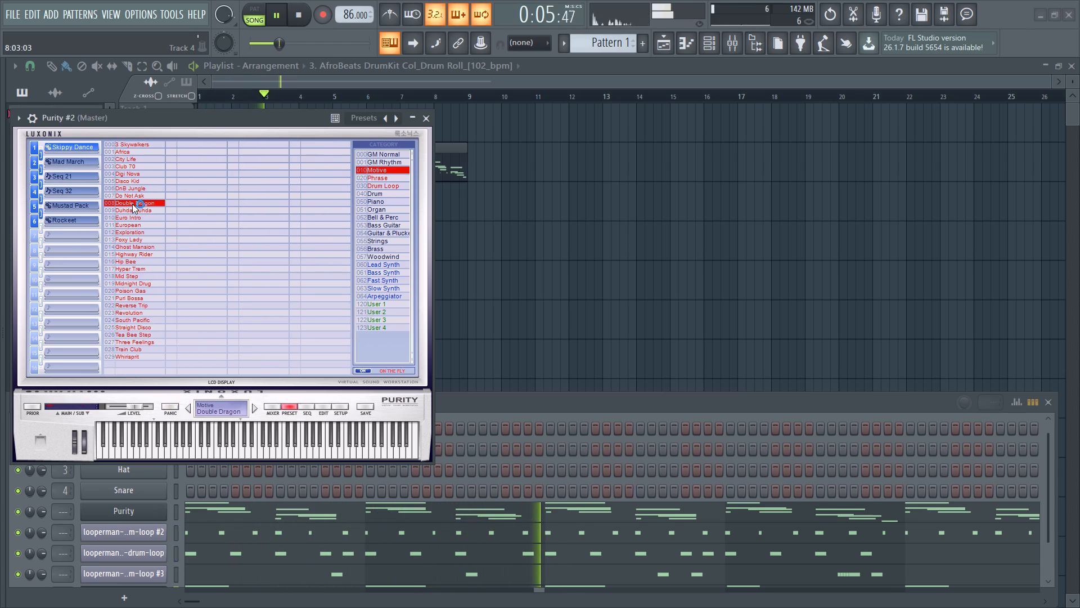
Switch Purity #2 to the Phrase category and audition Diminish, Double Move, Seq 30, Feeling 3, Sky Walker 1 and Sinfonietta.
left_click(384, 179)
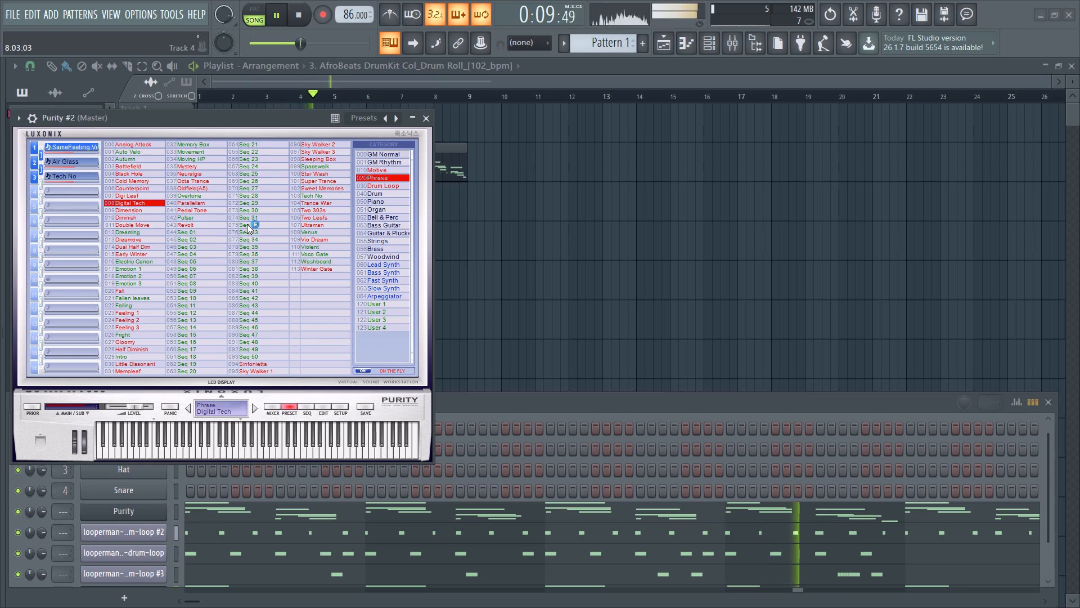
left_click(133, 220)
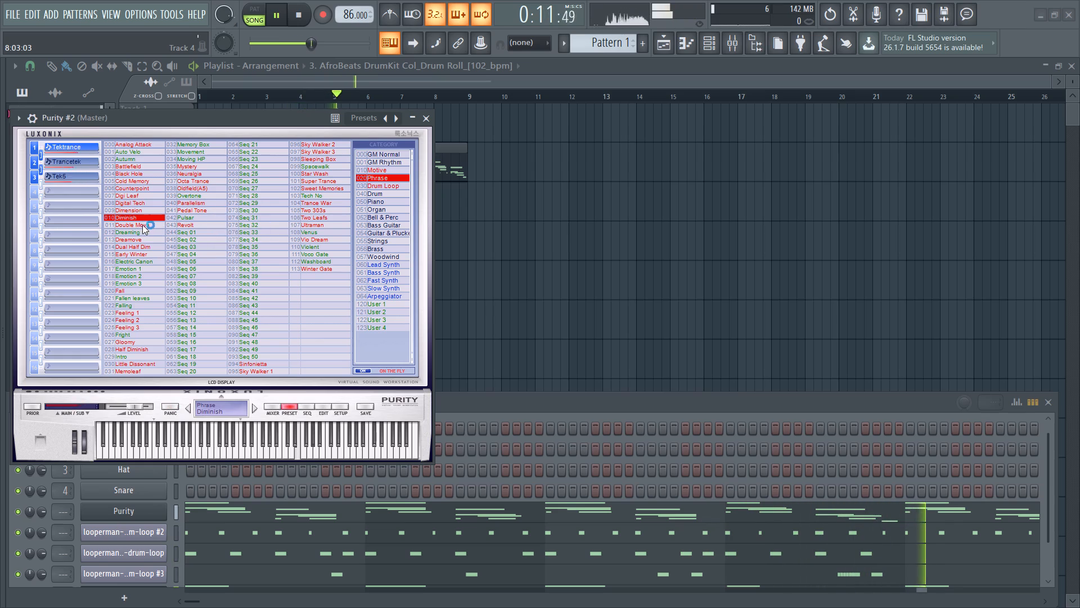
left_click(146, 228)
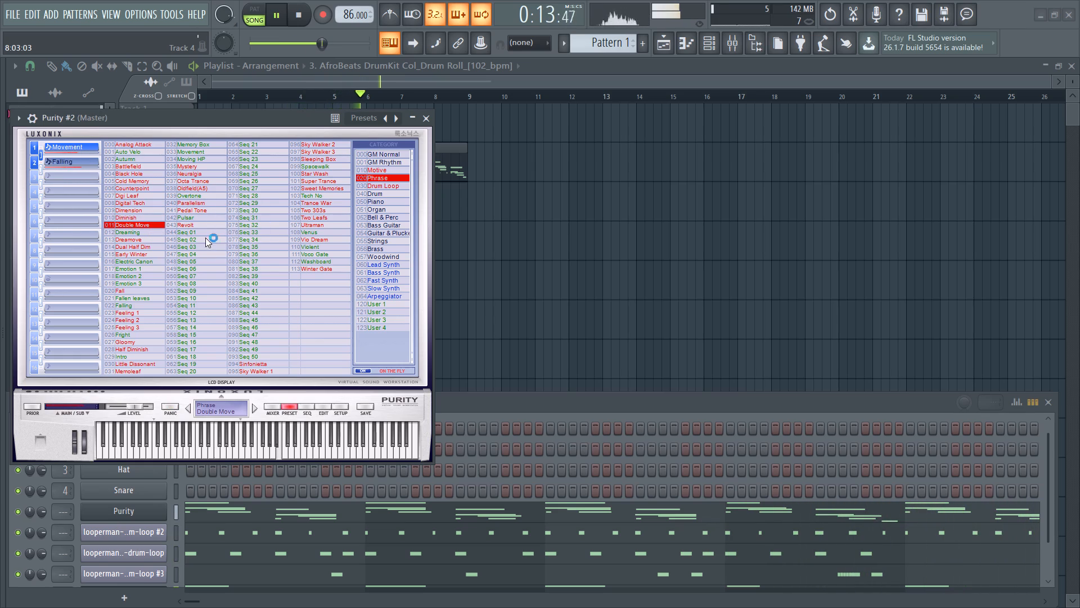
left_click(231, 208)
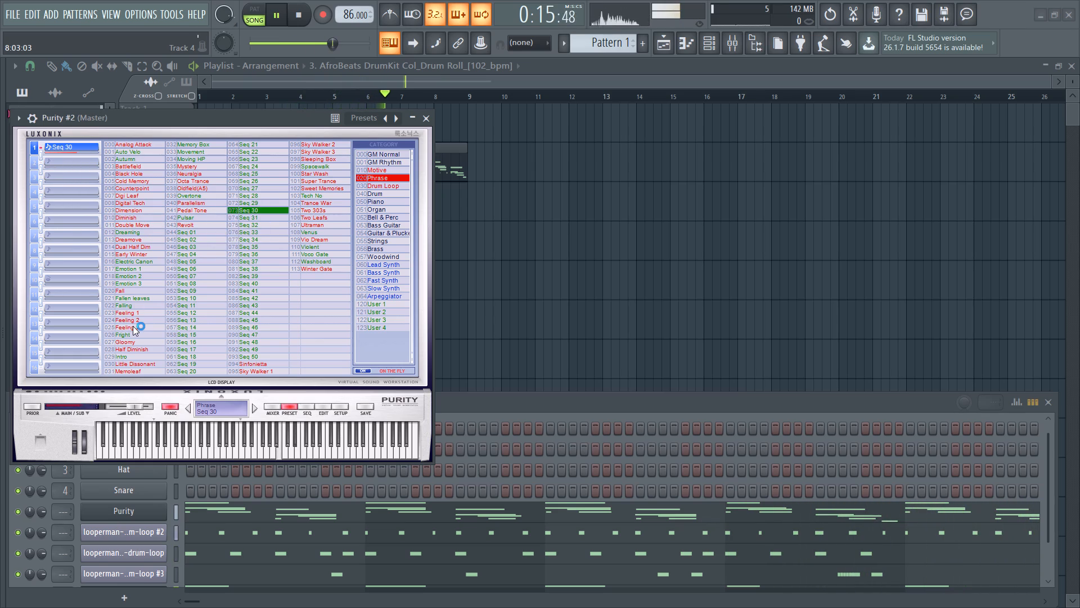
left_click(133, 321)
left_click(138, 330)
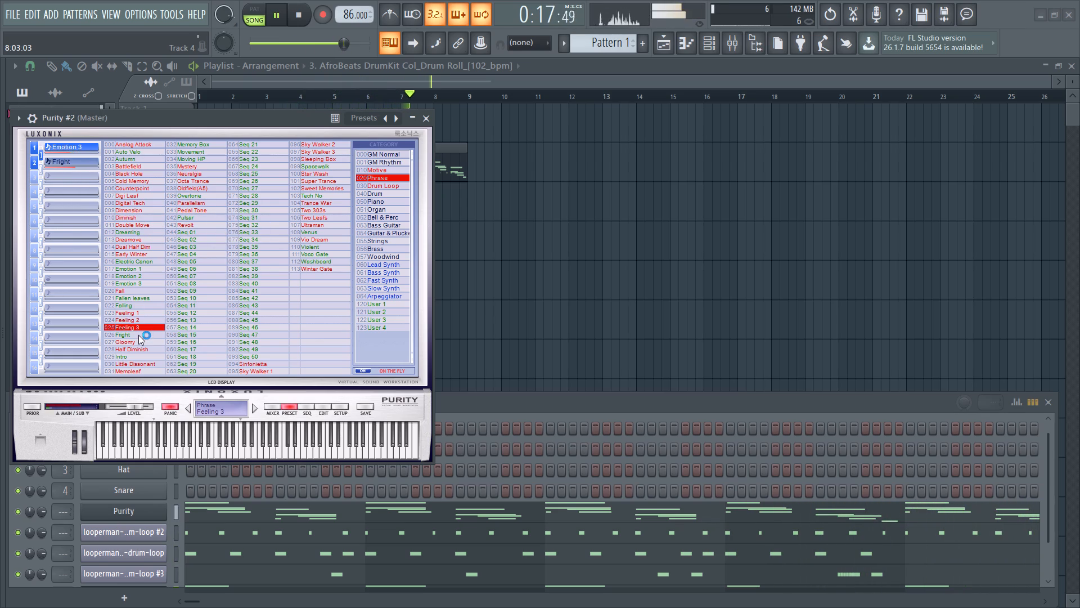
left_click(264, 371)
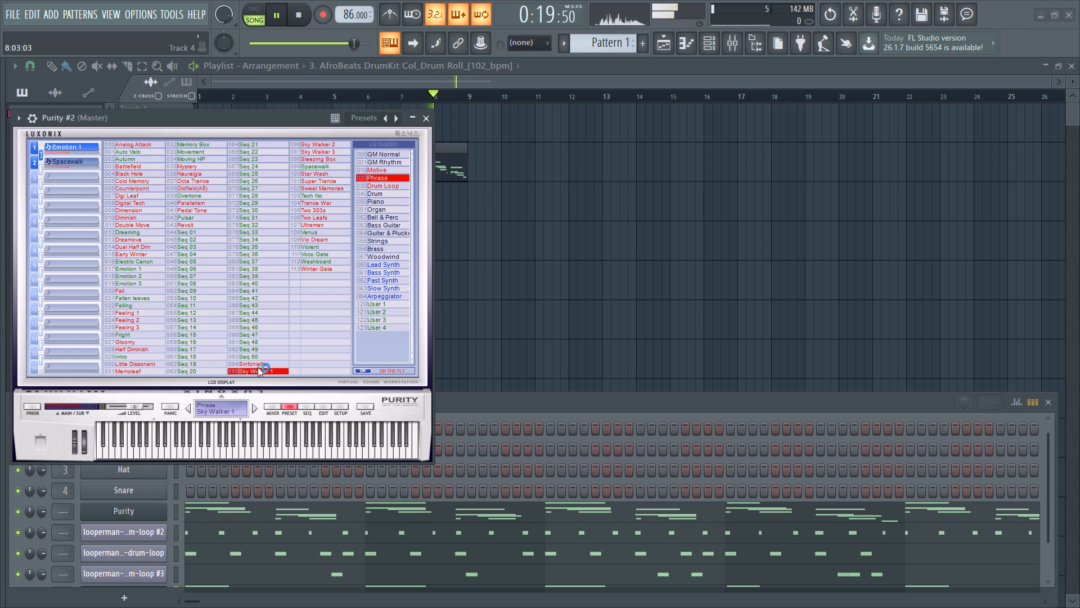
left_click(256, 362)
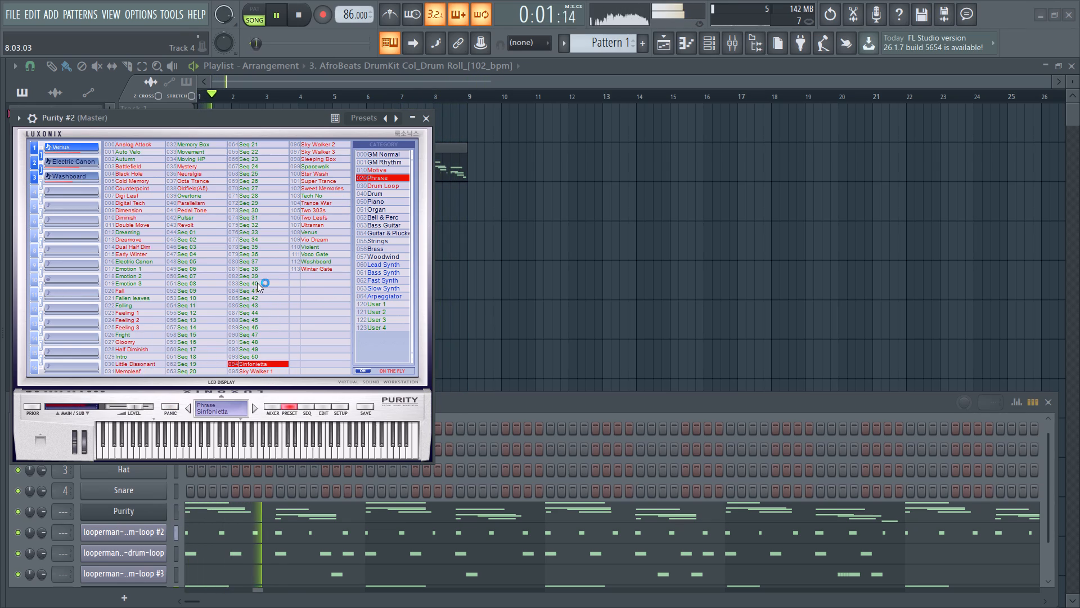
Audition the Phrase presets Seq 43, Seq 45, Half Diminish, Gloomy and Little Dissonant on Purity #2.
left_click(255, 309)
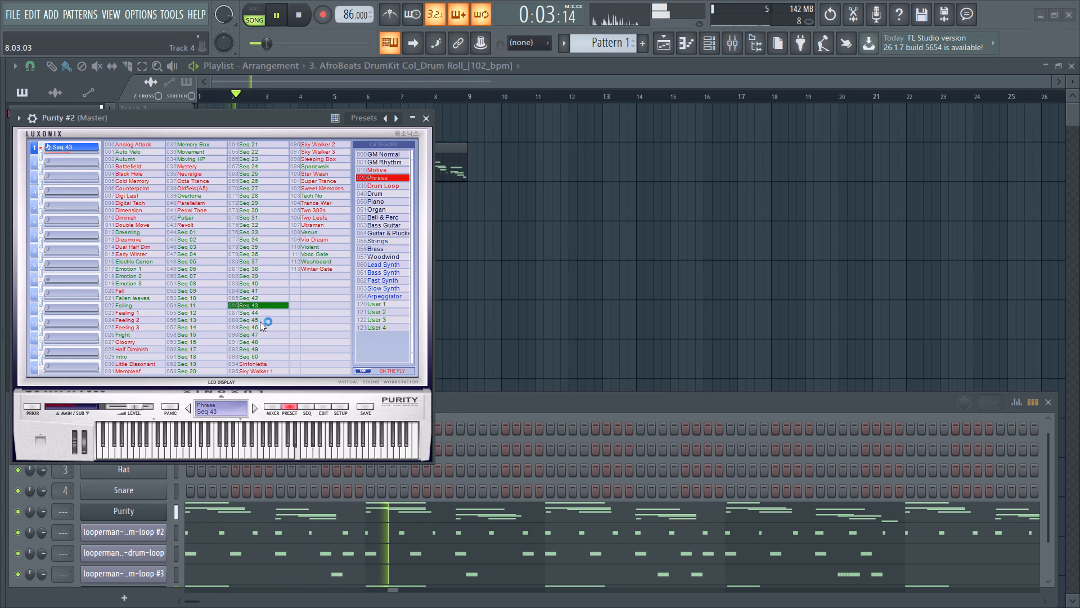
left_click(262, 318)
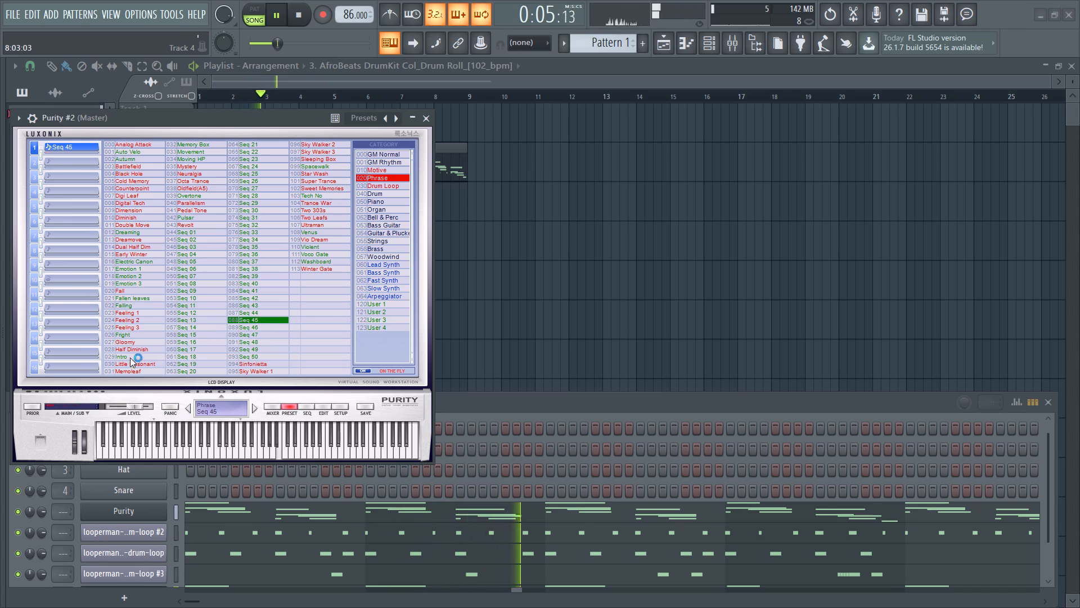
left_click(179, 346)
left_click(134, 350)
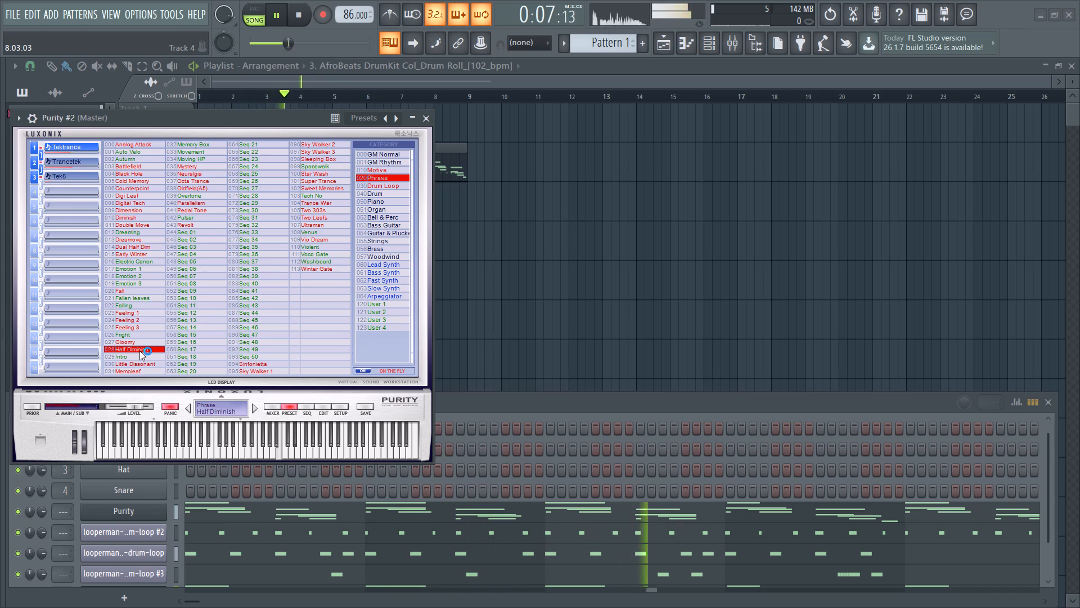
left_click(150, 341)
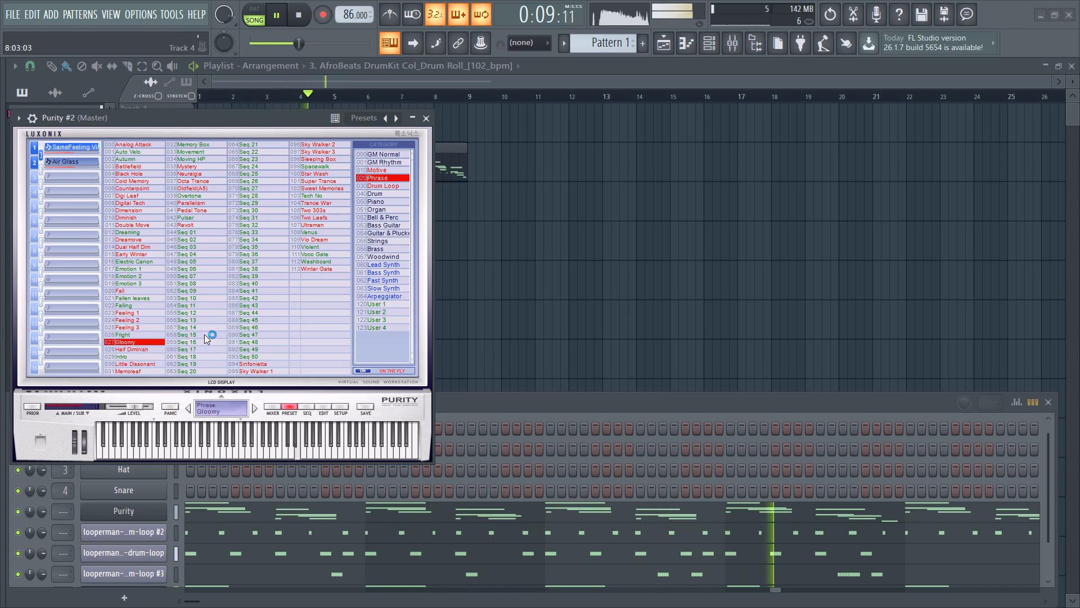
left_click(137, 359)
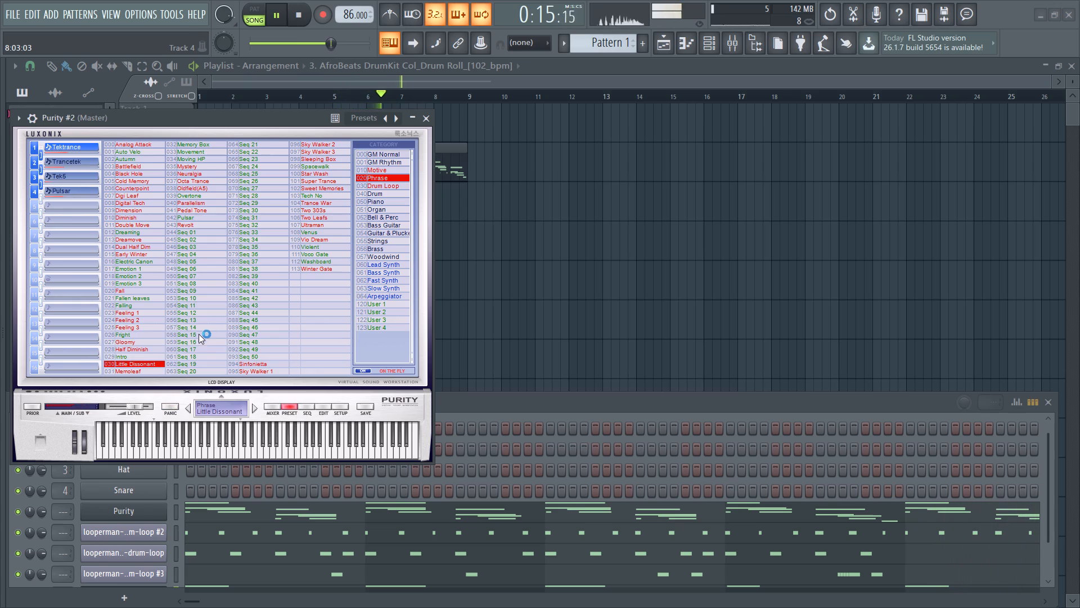
Audition the Phrase presets Memoleaf, Memory Box, Movement, Moving HP, Mystery and Neuralgia on Purity #2, settling on Memoleaf.
scroll(114, 333, "down", 3)
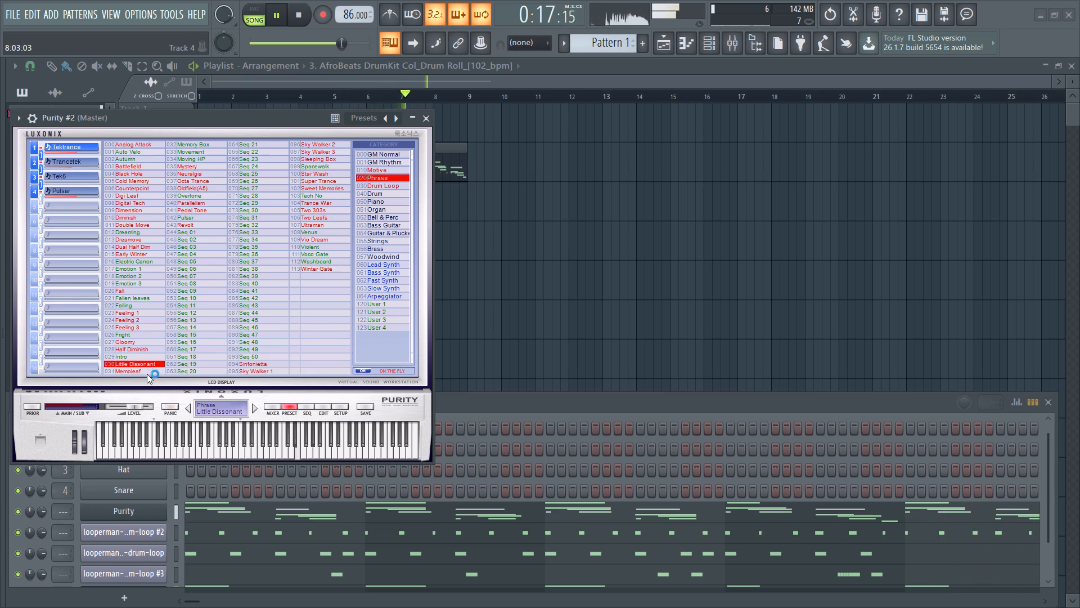
left_click(147, 369)
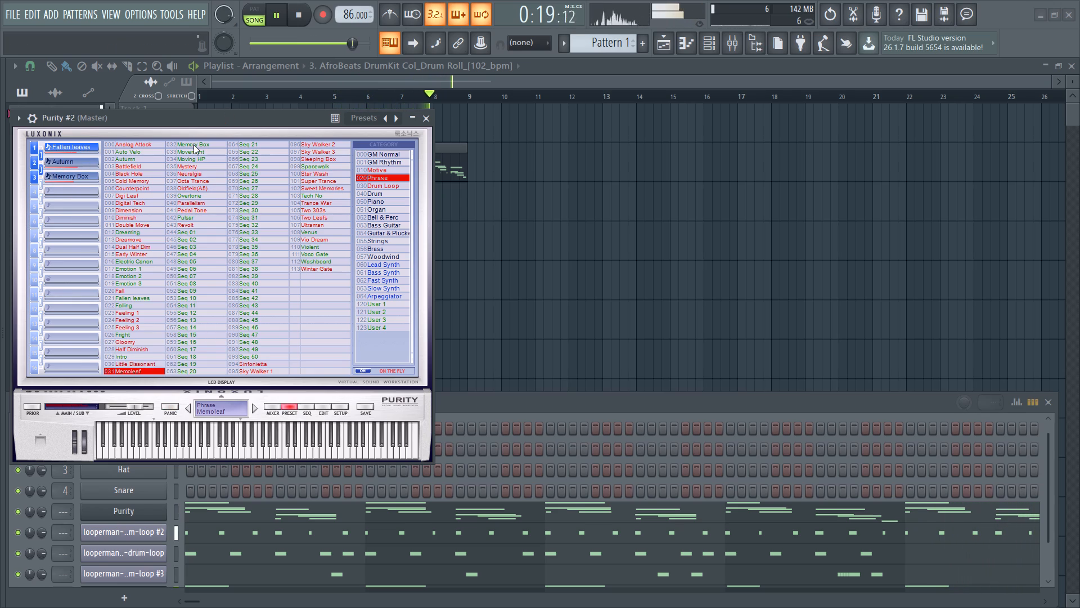
left_click(195, 141)
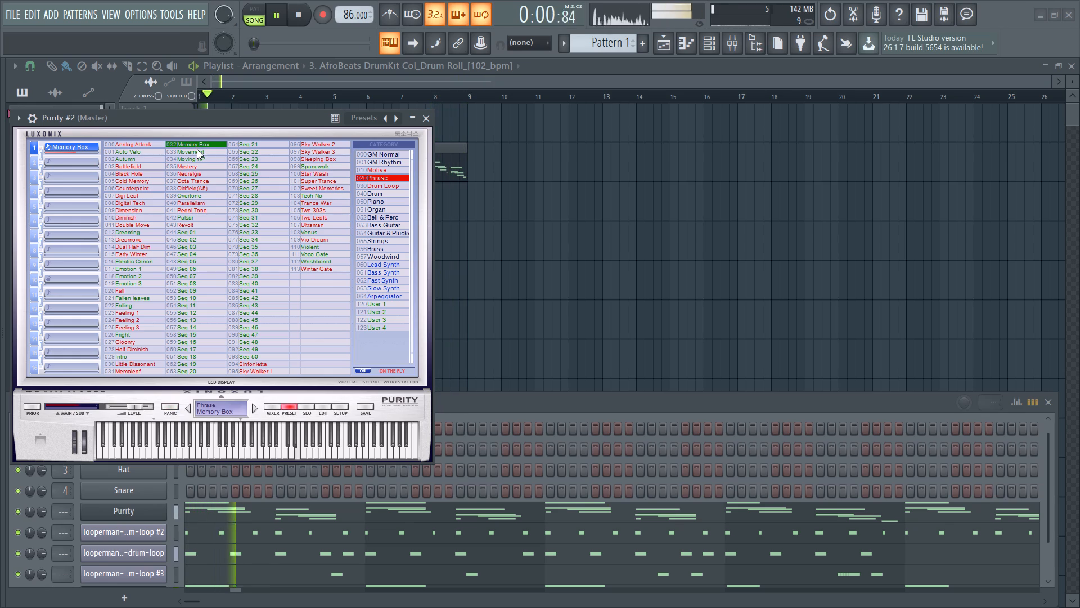
left_click(197, 149)
left_click(197, 159)
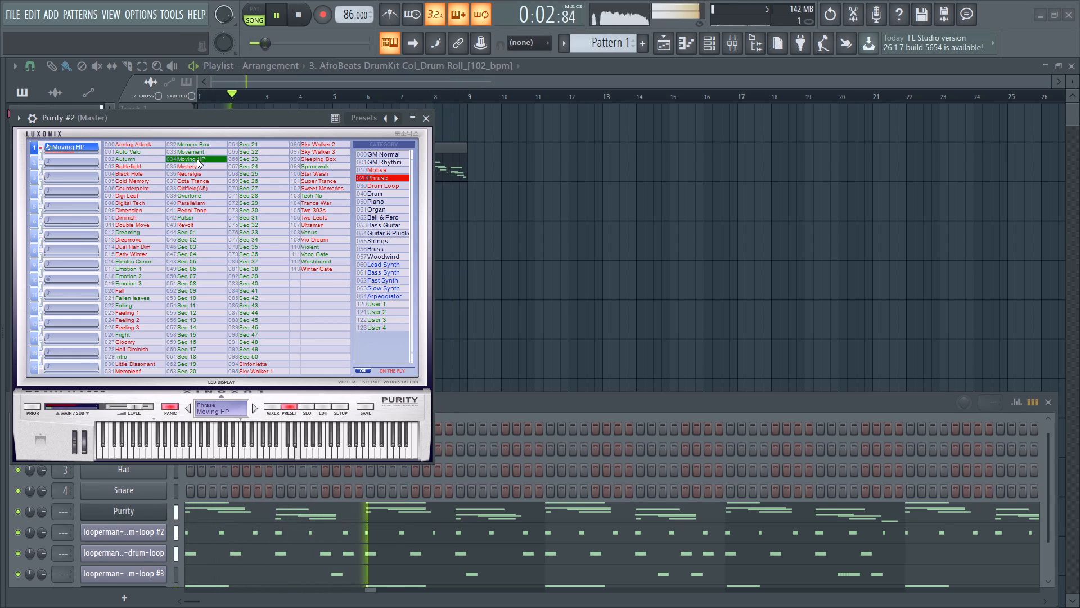
left_click(197, 163)
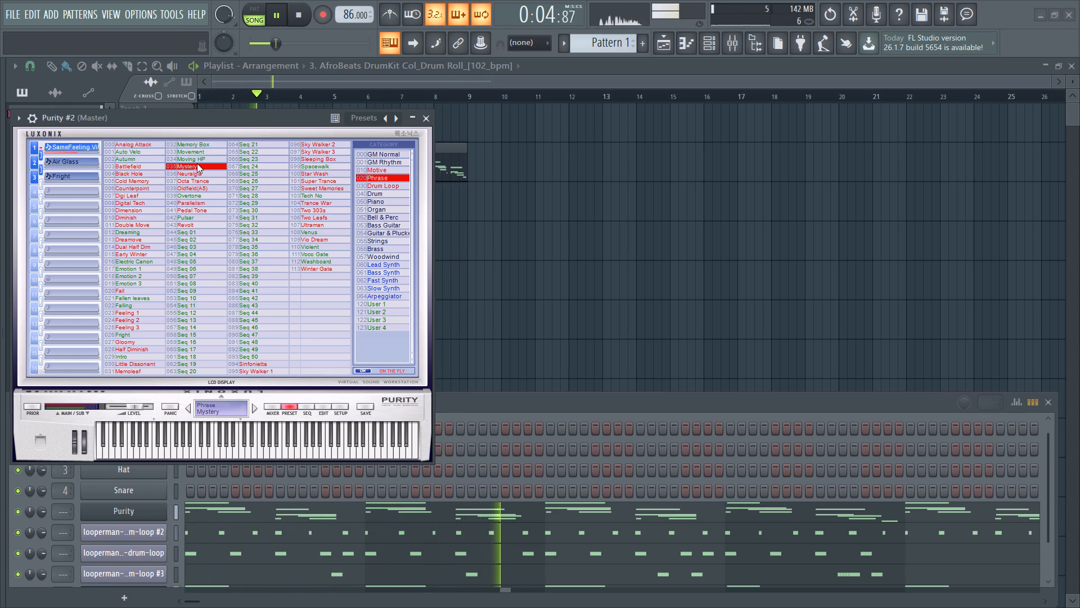
left_click(203, 172)
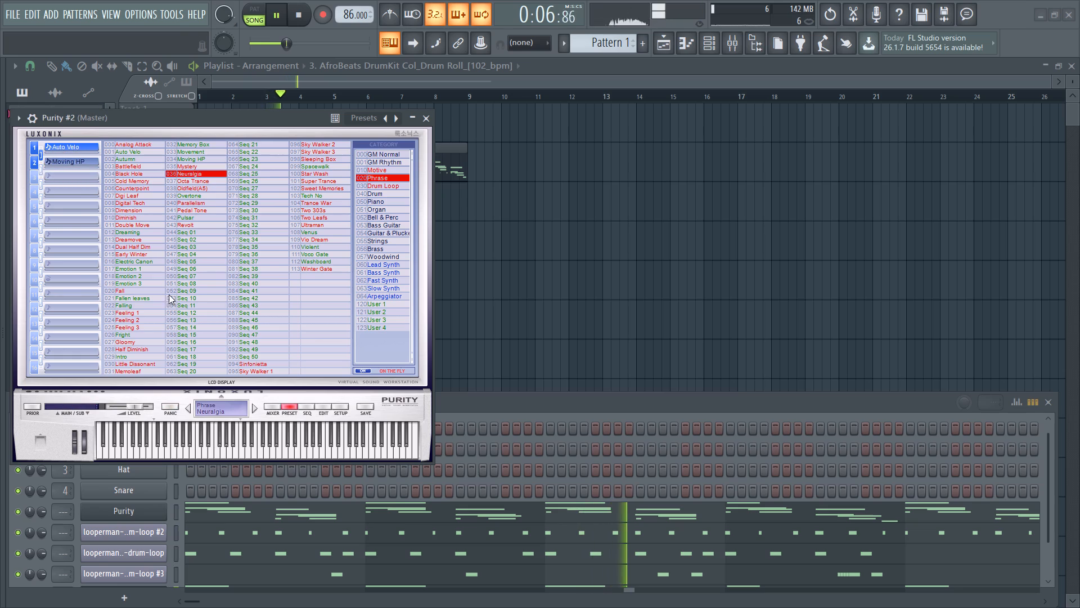
left_click(126, 373)
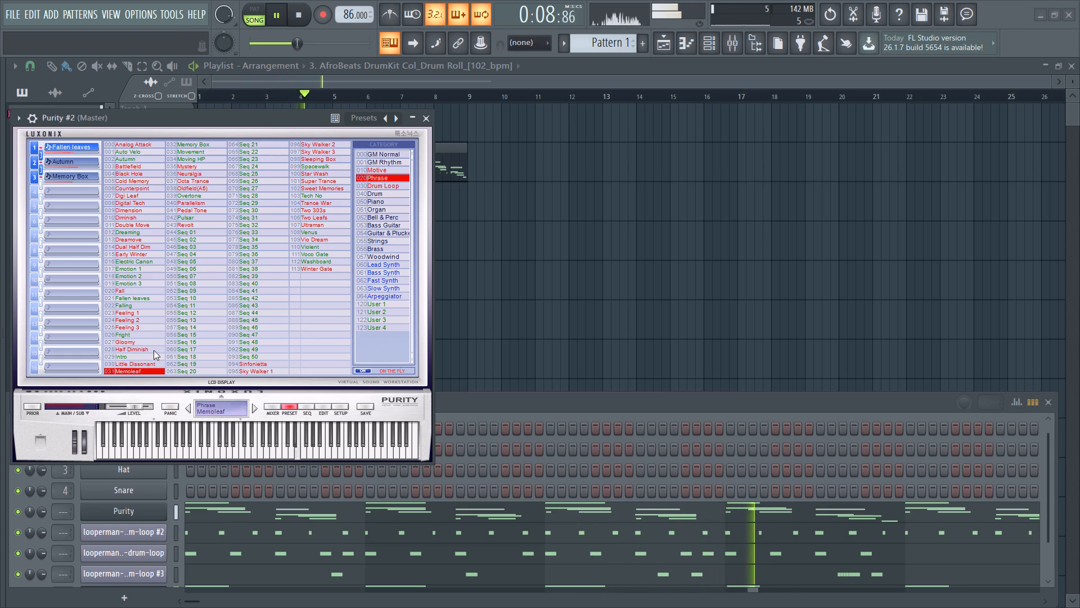
Open the Purity #2 piano roll, play it back from the start and delete all of its notes.
left_click(710, 43)
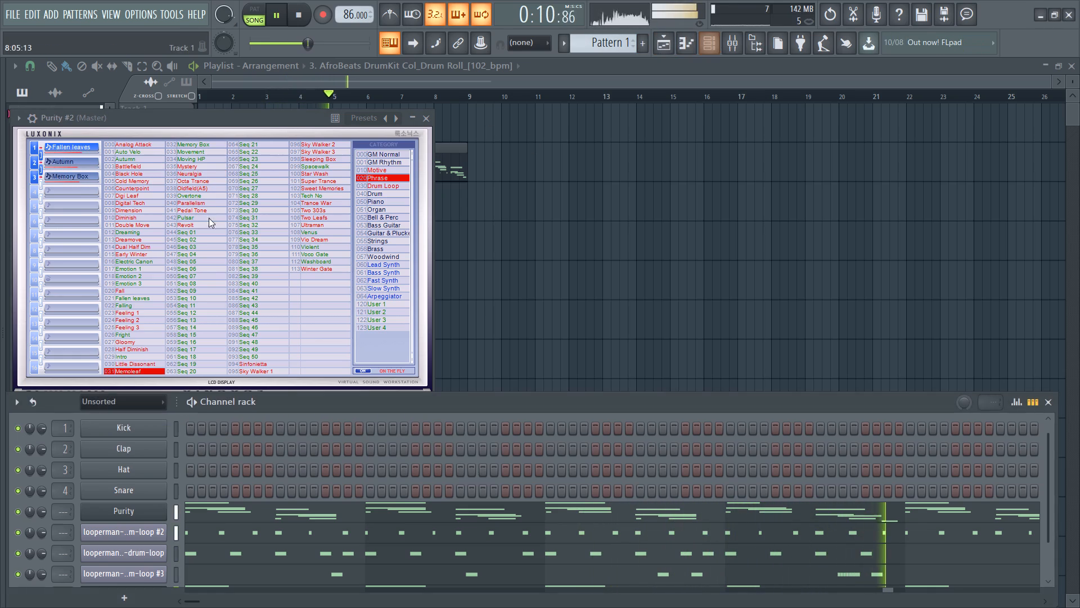
left_click(692, 45)
key("space")
key("space")
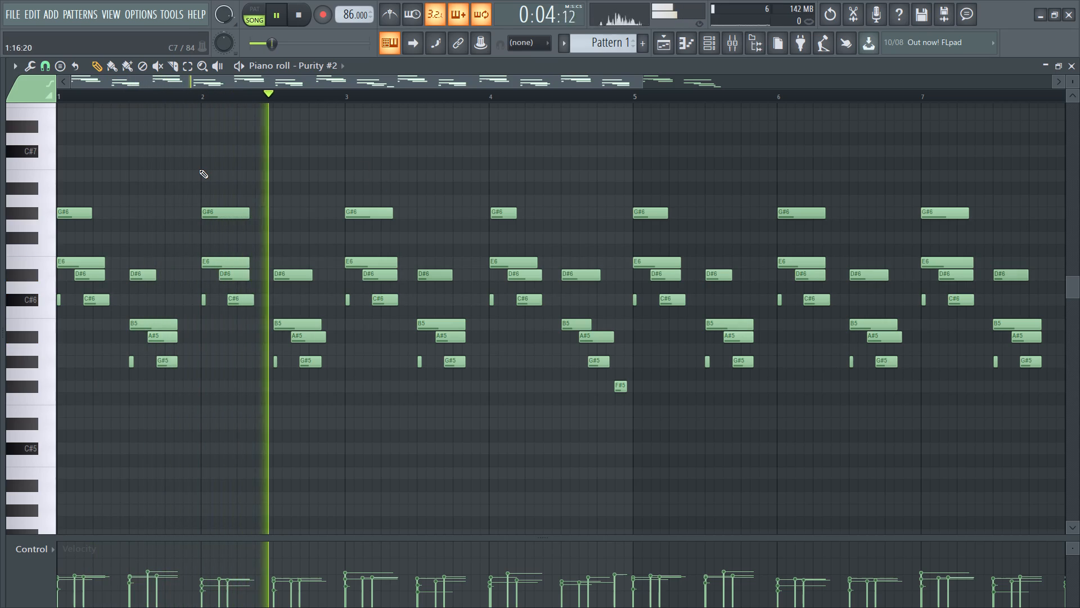
key("ctrl+a")
key("Delete")
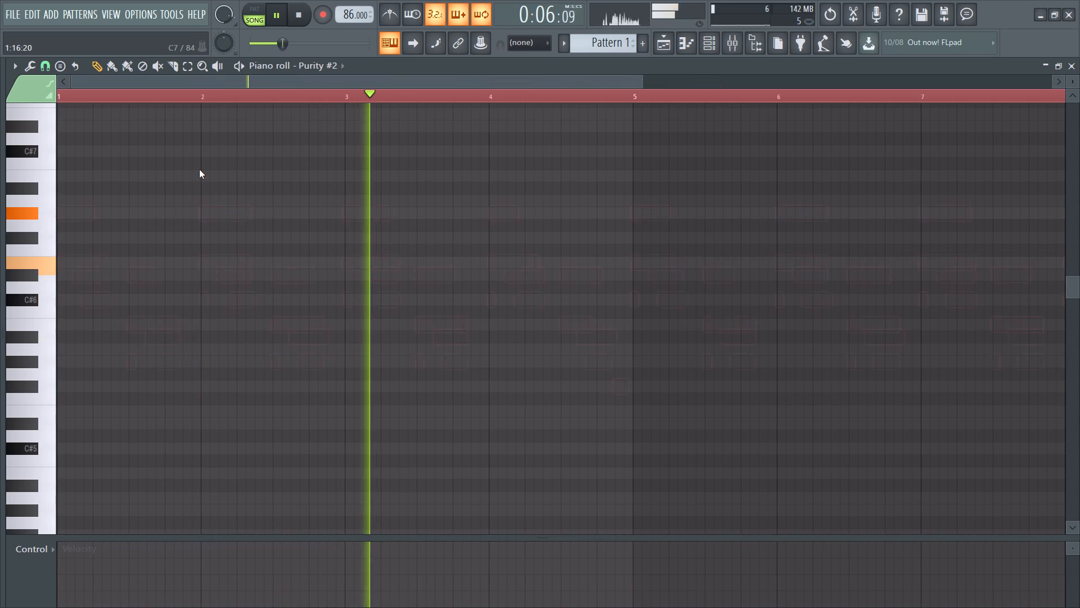
Restart the song and try the C#6 and D#6 piano keys of Purity #2 against it.
key("space")
key("space")
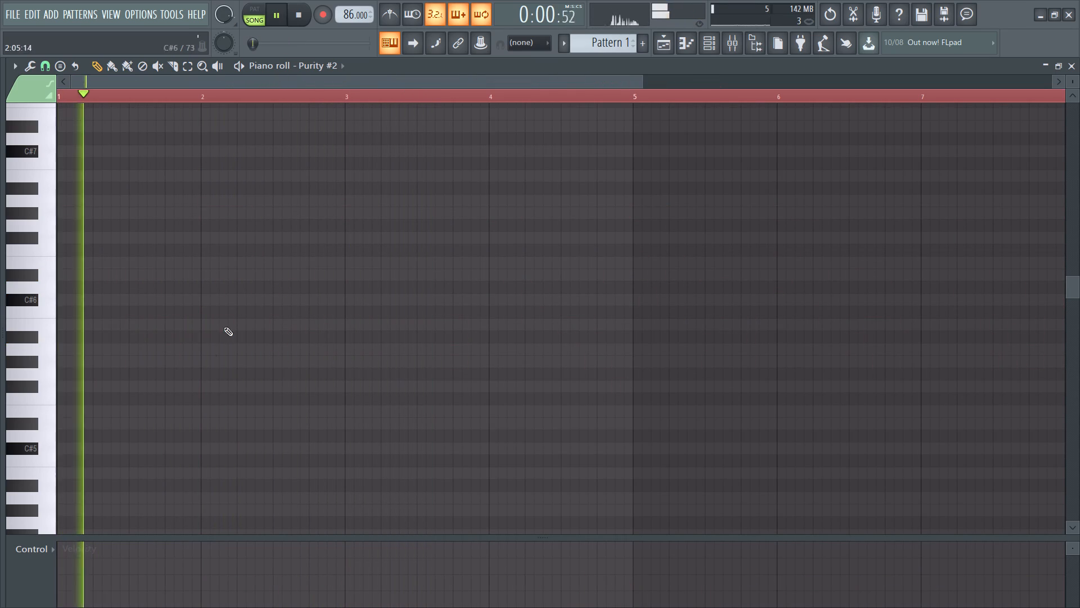
left_click(33, 304)
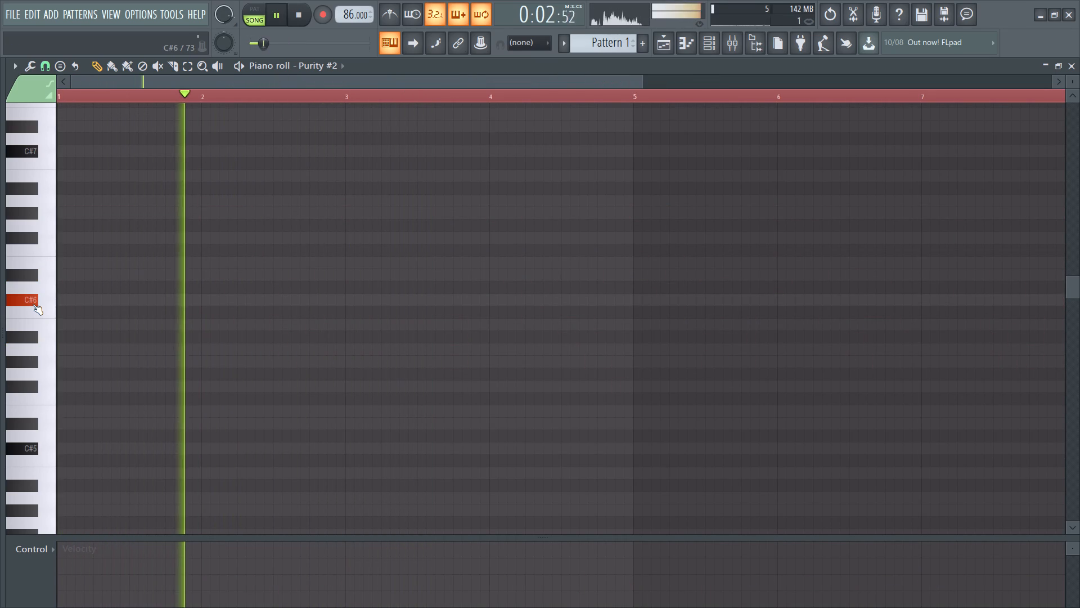
left_click(33, 304)
left_click(28, 278)
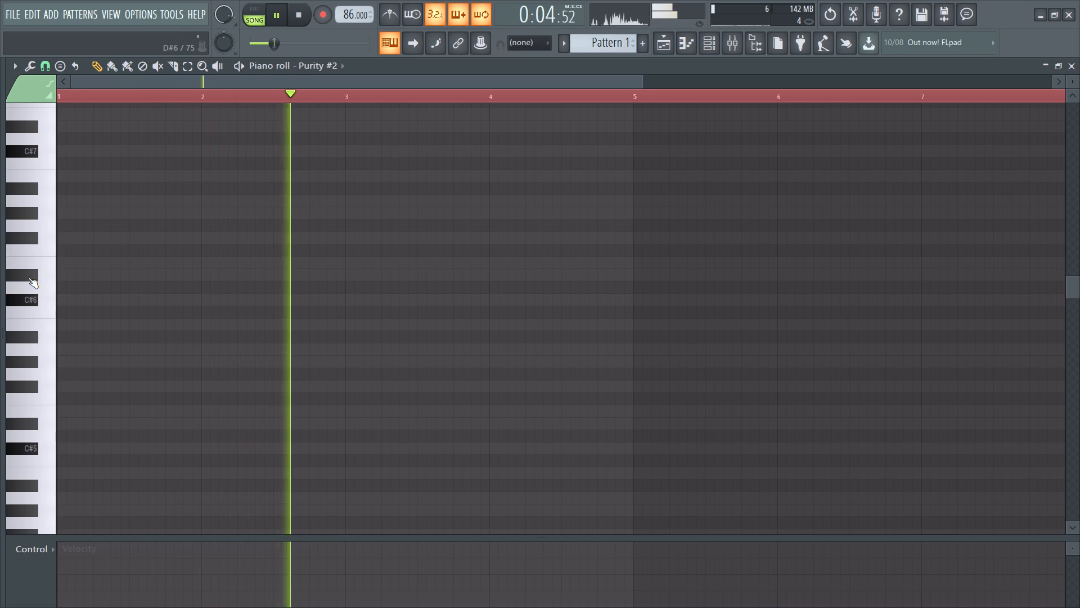
left_click(26, 306)
left_click(26, 306)
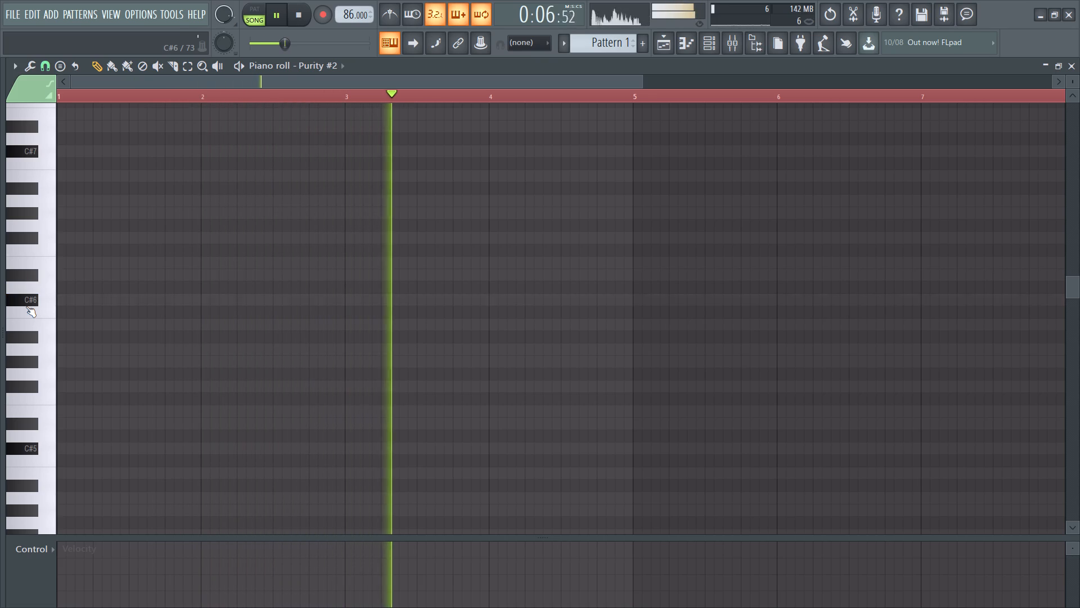
Draw a C#6 note at the start of bar 1 in Purity #2, followed directly by an E6 note.
left_click_drag(66, 305, 37, 303)
key("space")
key("space")
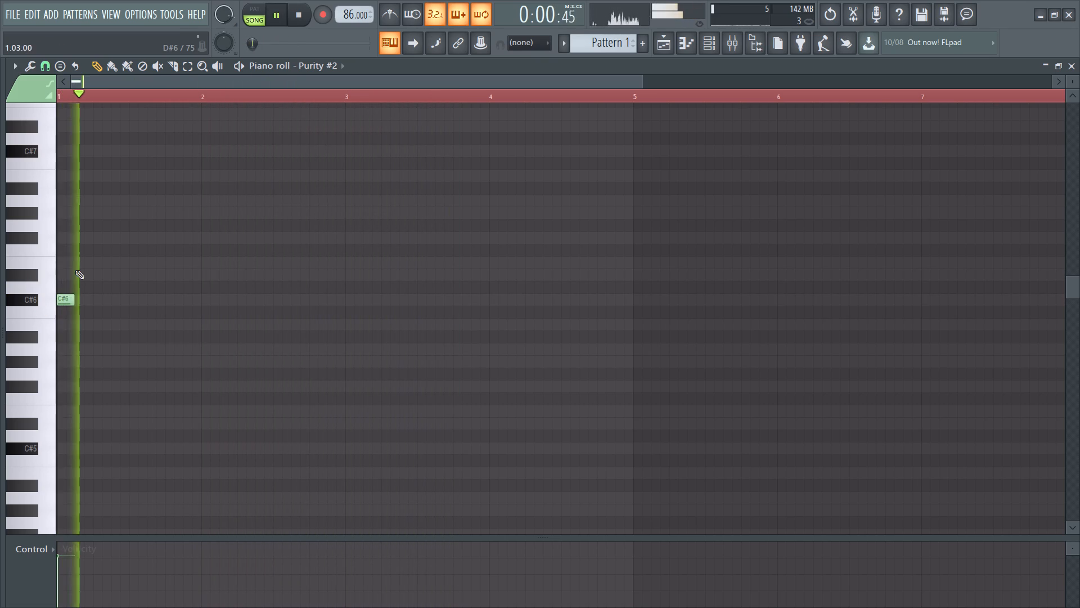
key("space")
left_click(75, 269)
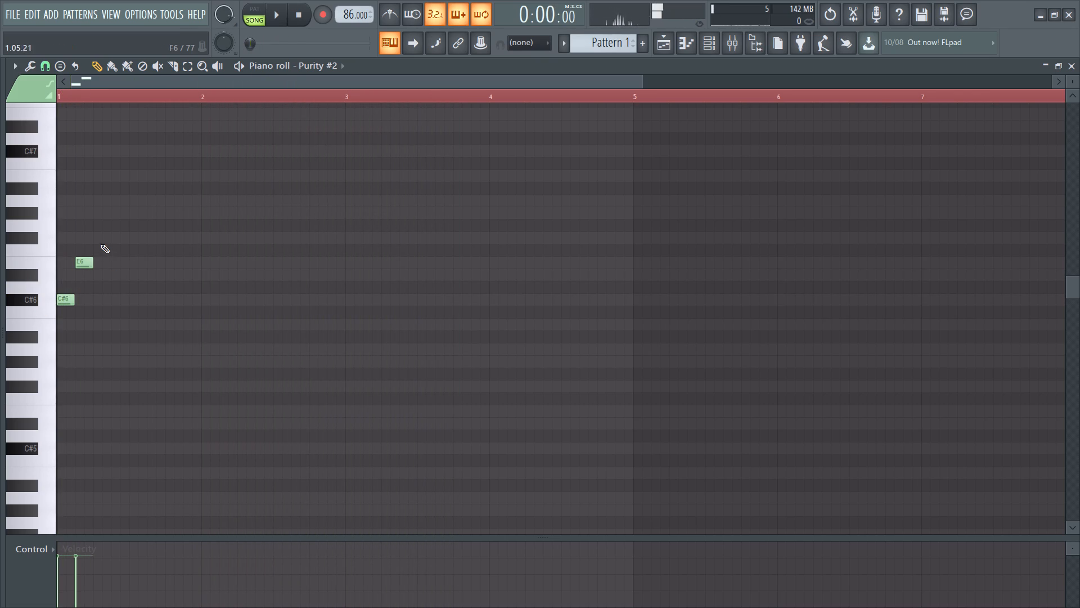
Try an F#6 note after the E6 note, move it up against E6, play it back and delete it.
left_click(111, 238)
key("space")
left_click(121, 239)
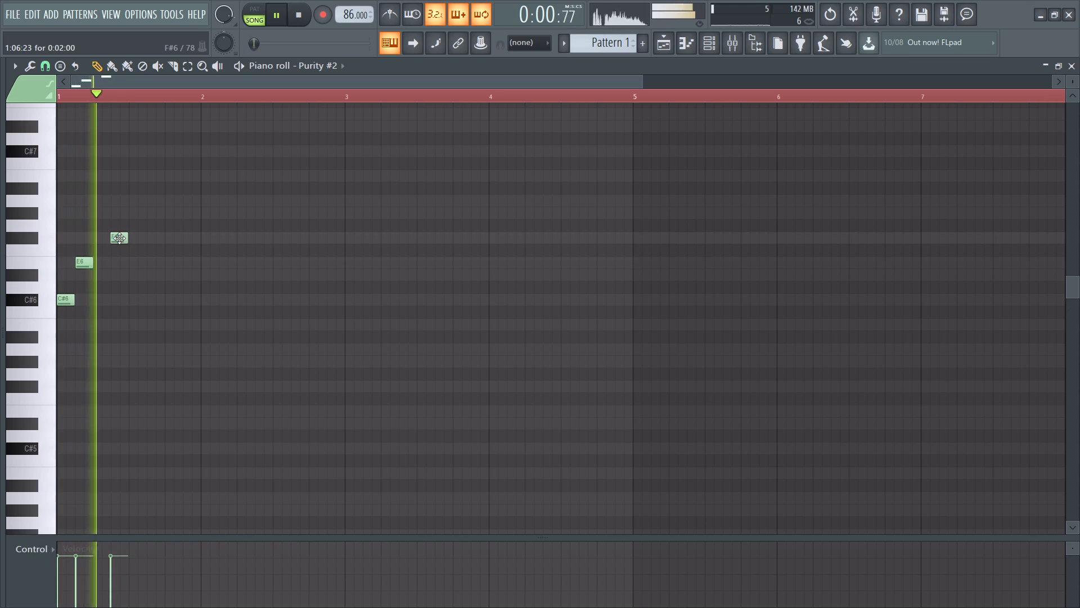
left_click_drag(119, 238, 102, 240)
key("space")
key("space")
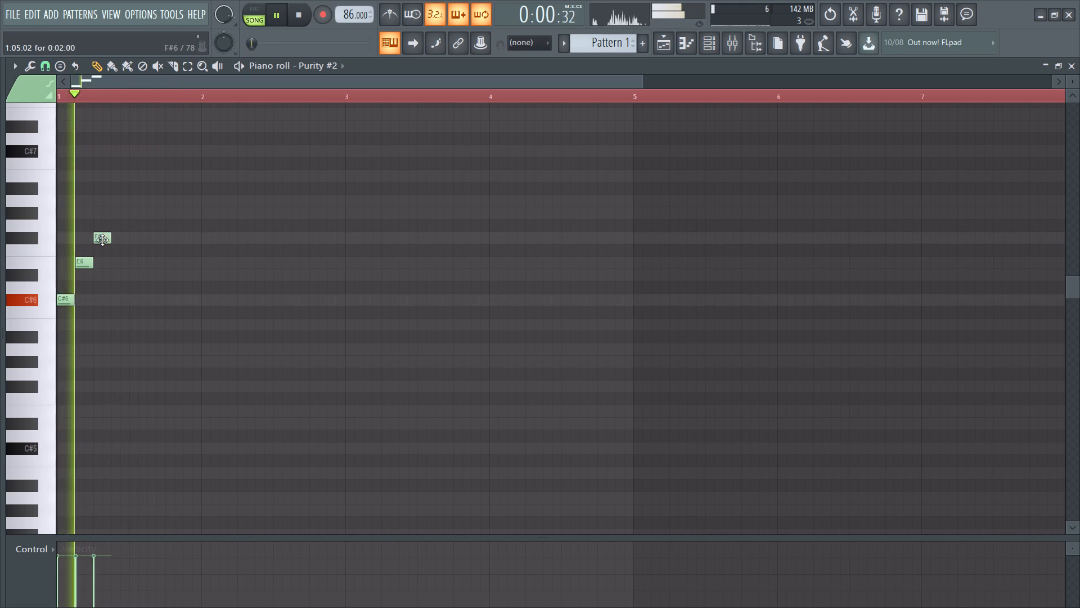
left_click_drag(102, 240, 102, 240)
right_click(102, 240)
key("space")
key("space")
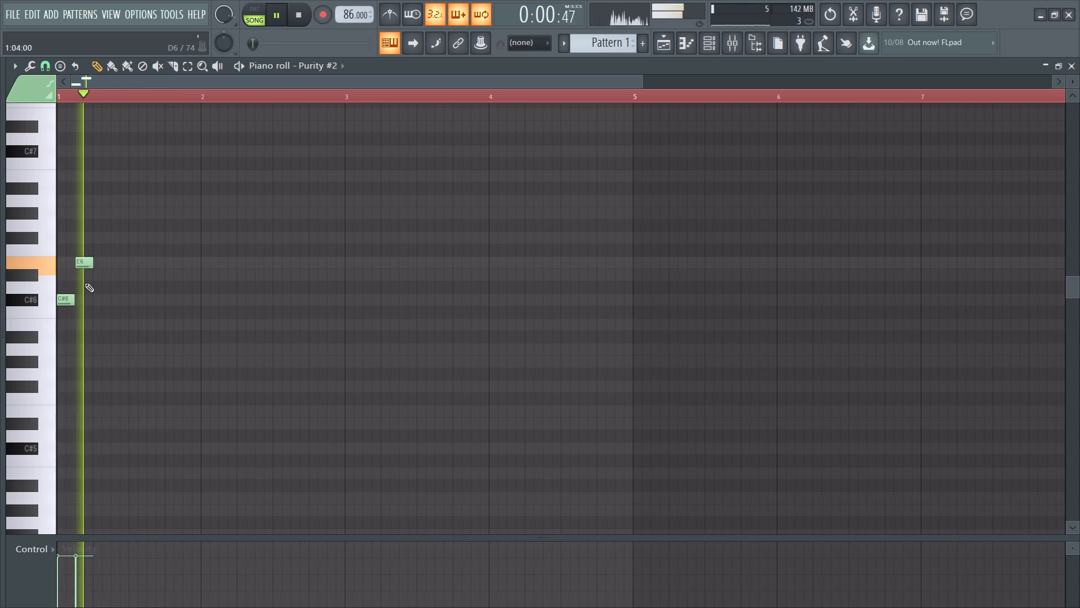
Return to the channel rack and mute the Purity #2 channel.
left_click(687, 40)
left_click_drag(347, 404, 421, 263)
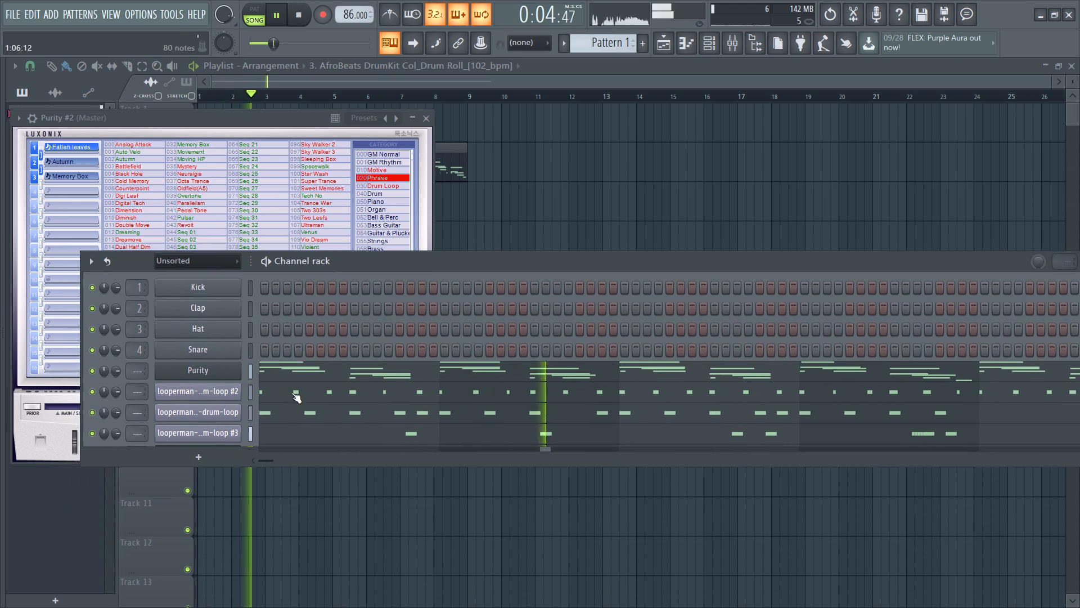
scroll(328, 378, "down", 3)
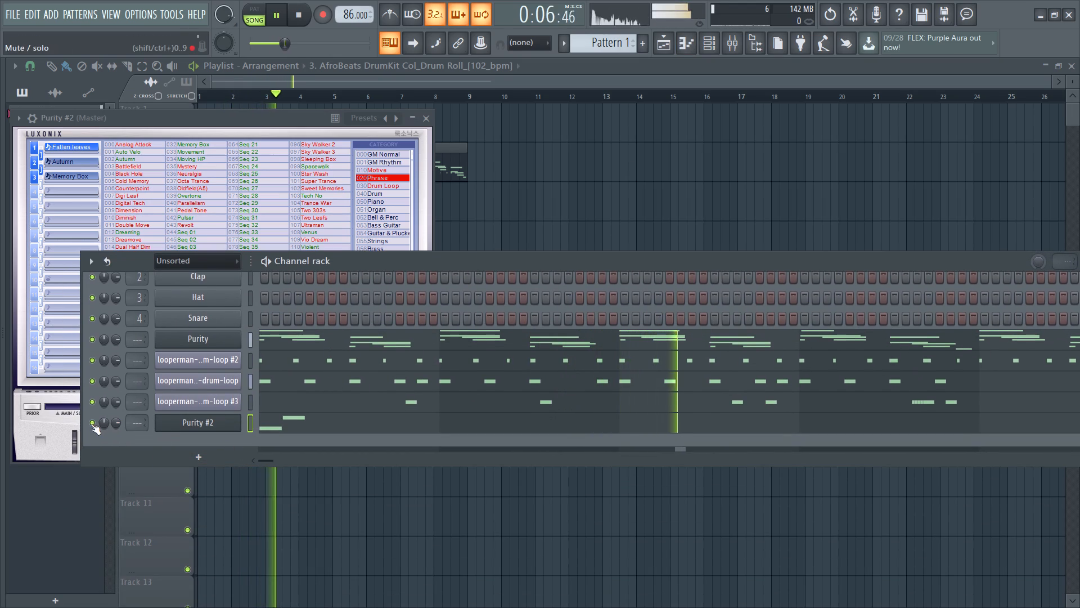
left_click(91, 424)
Add a new FL Keys instrument channel to the pattern.
left_click(204, 458)
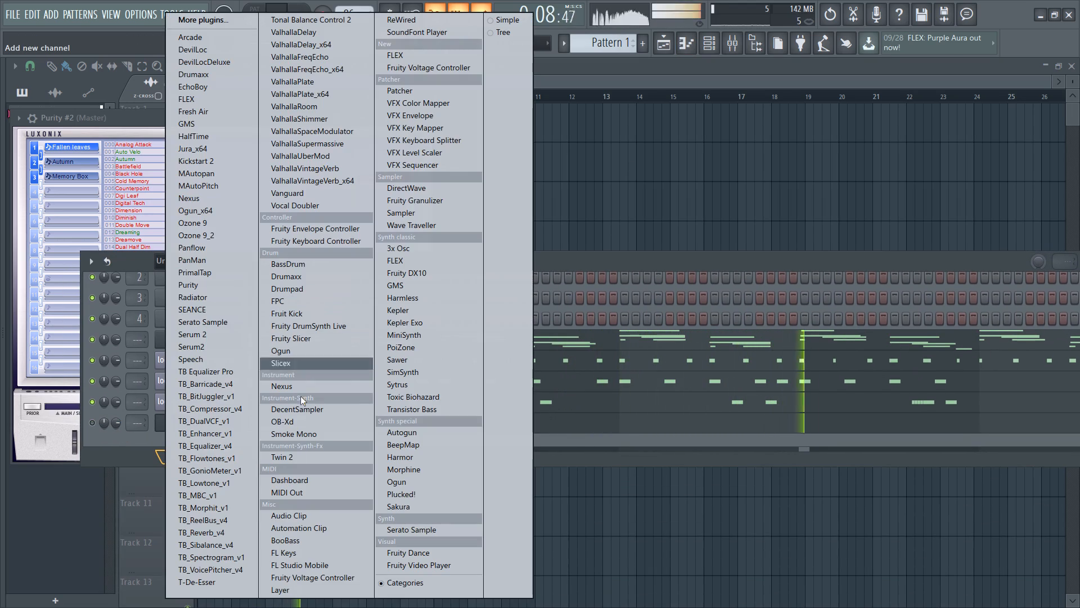
left_click(307, 555)
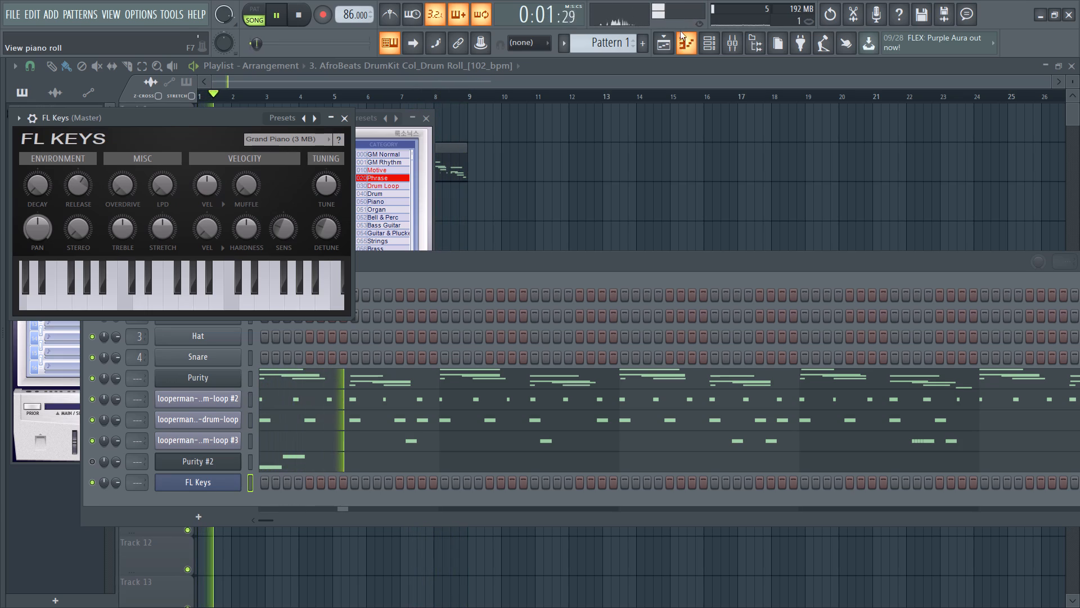
Open the FL Keys piano roll and play notes around C#6 to G6 over the song to search for a melody.
left_click(224, 298)
left_click(217, 302)
left_click(209, 304)
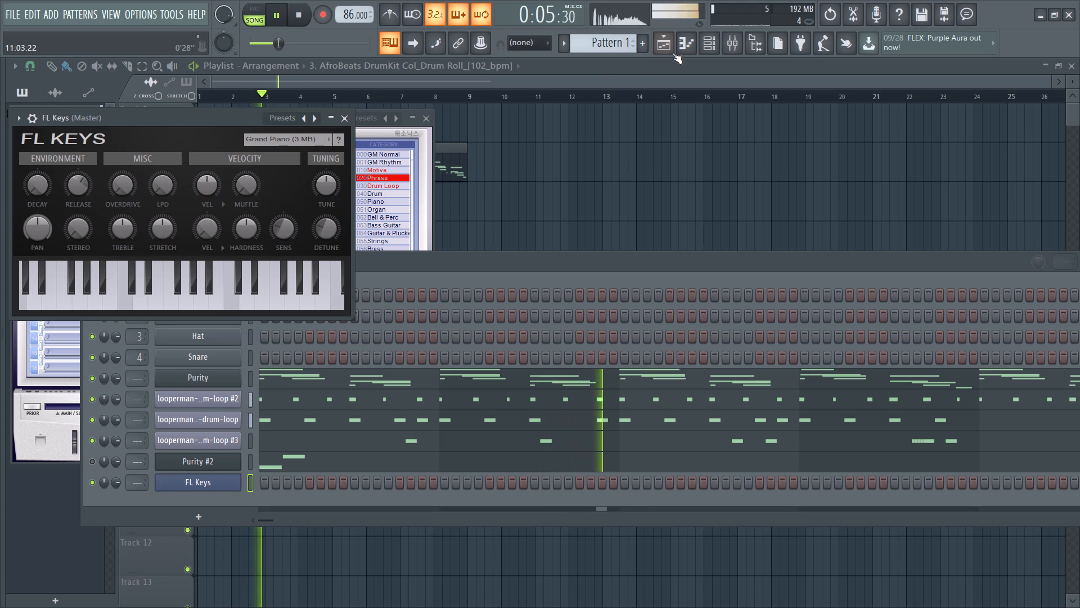
left_click(692, 47)
key("e")
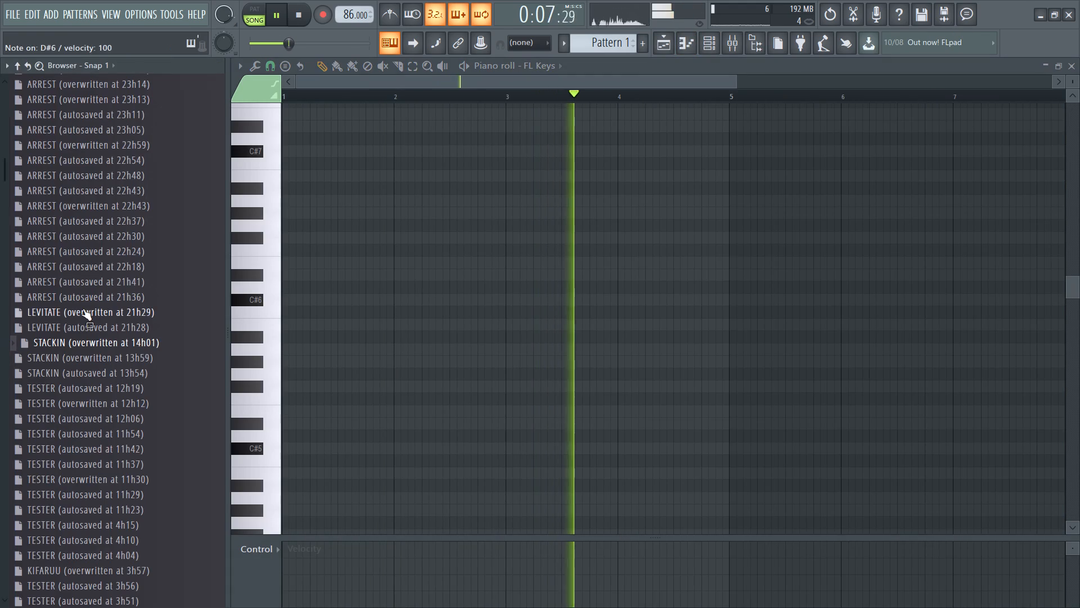
key("e")
key("t")
key("t")
key("t")
key("t")
key("t")
key("t")
key("t")
key("t")
key("t")
key("t")
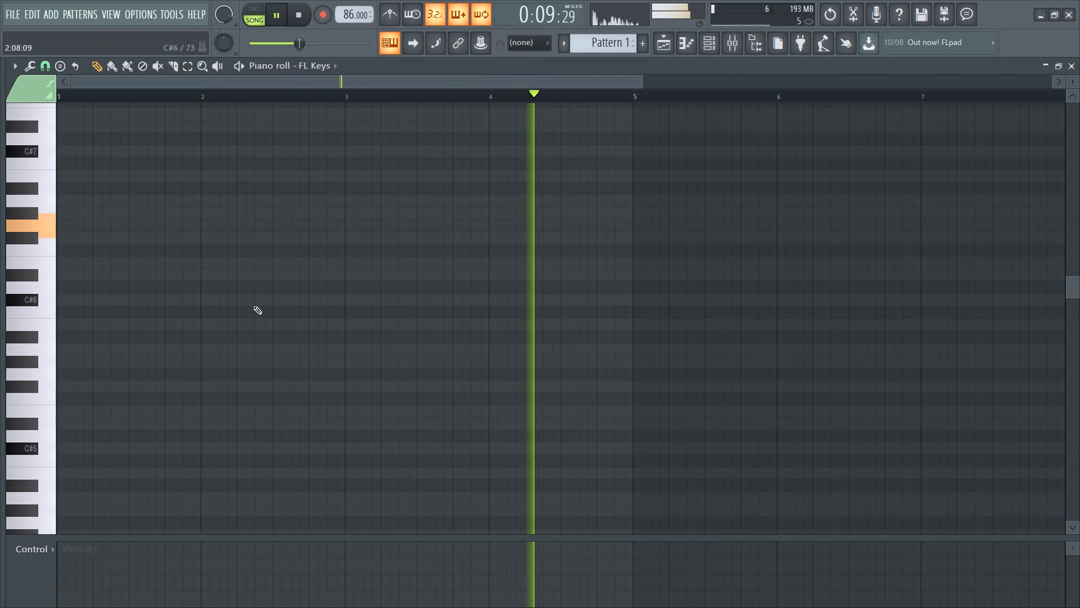
type("eer")
key("e")
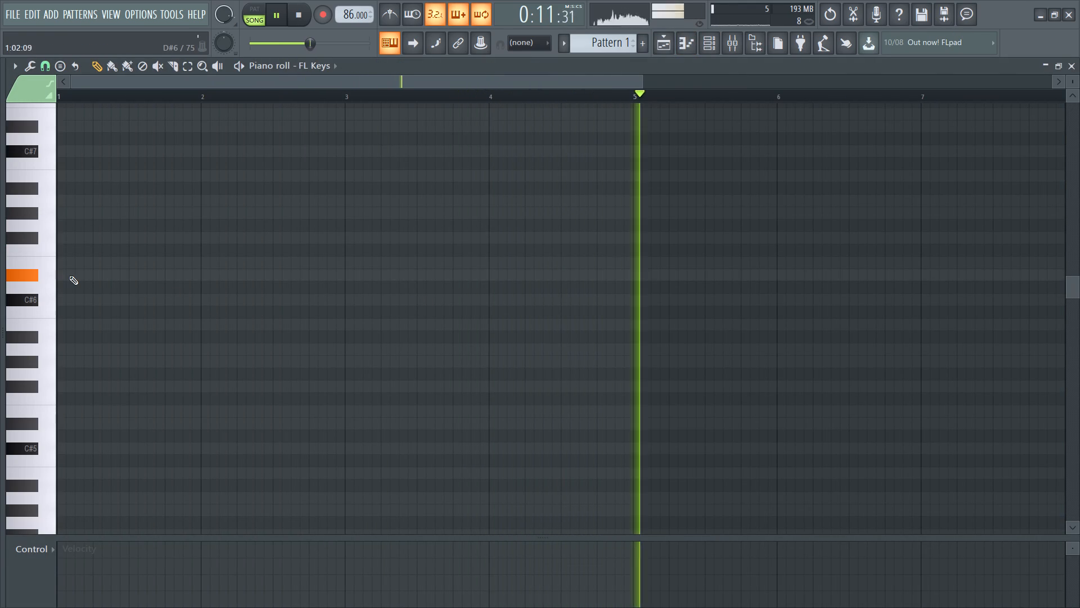
type("tewew")
key("e")
key("w")
type("re")
key("e")
key("e")
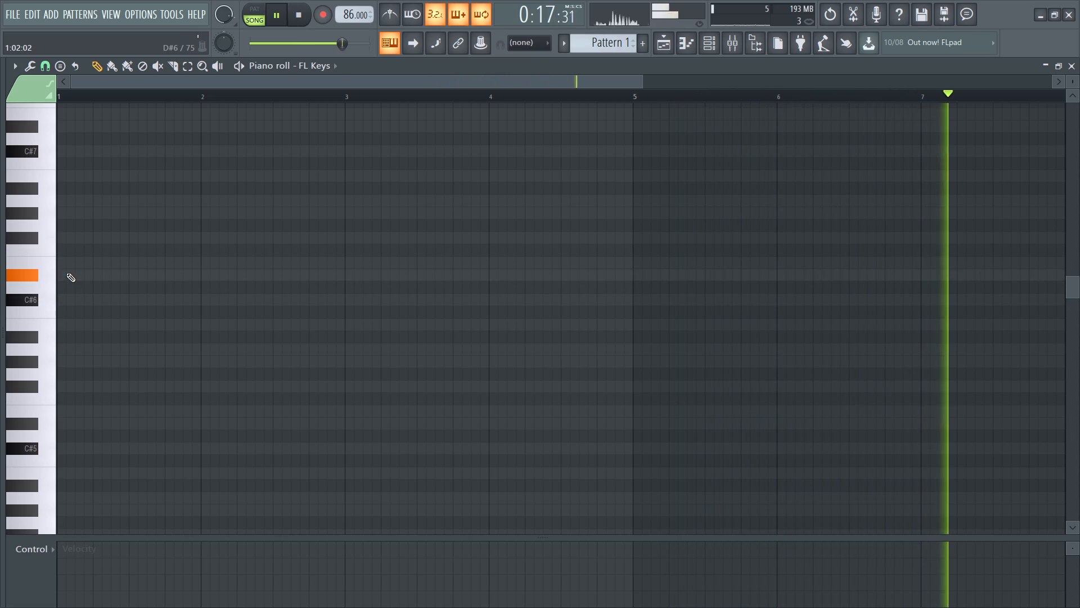
Draw a D#6 note at the start of bar 1 in FL Keys, place a C#6 note directly after it, and play them back.
left_click_drag(66, 273, 38, 274)
key("space")
key("space")
key("space")
left_click(76, 294)
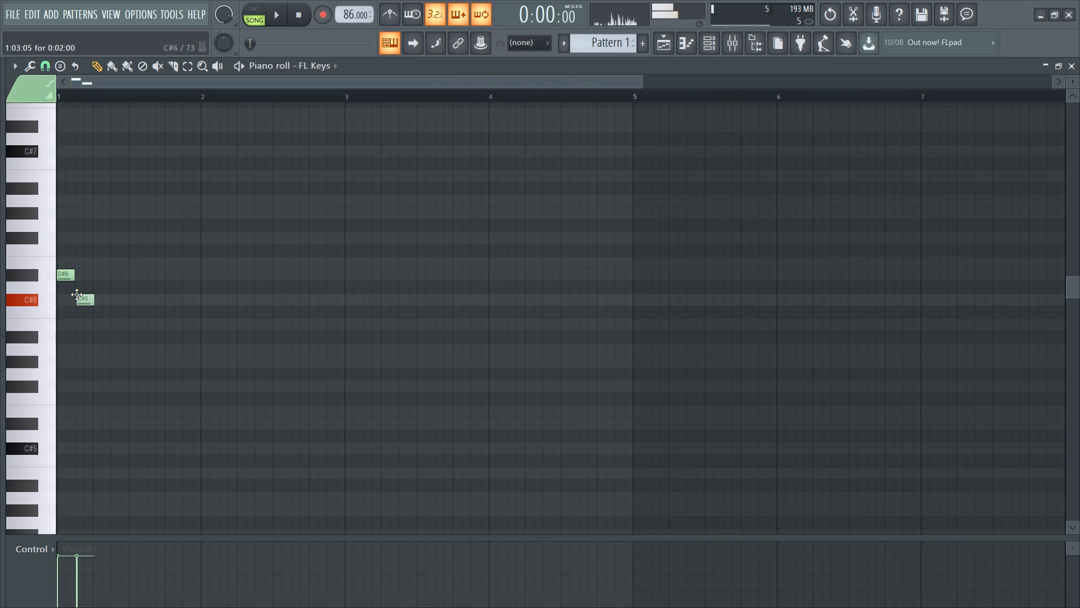
key("space")
left_click(83, 301)
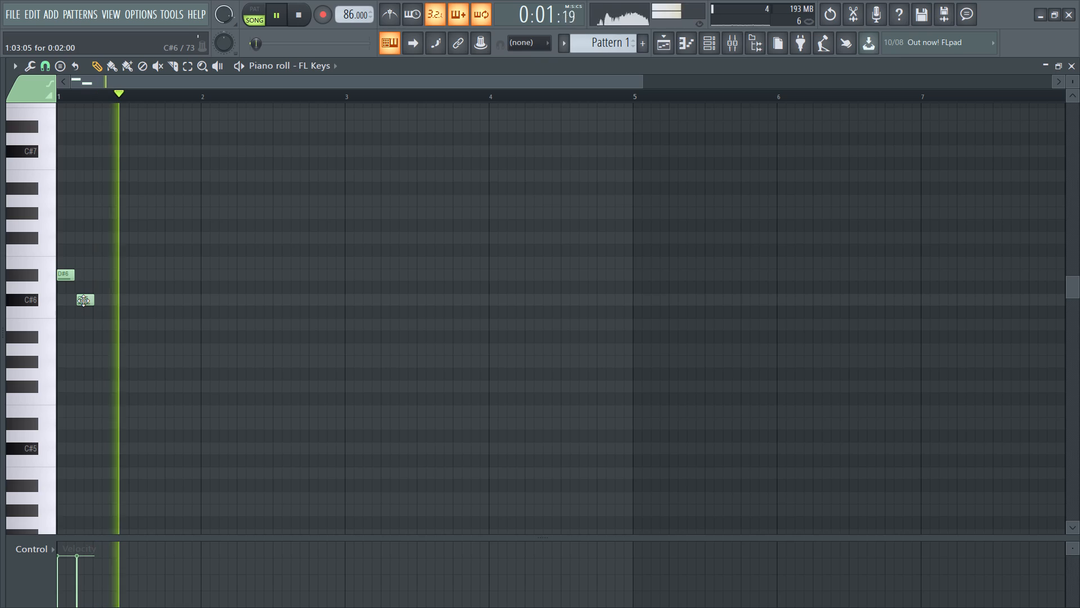
key("space")
key("space")
key("space")
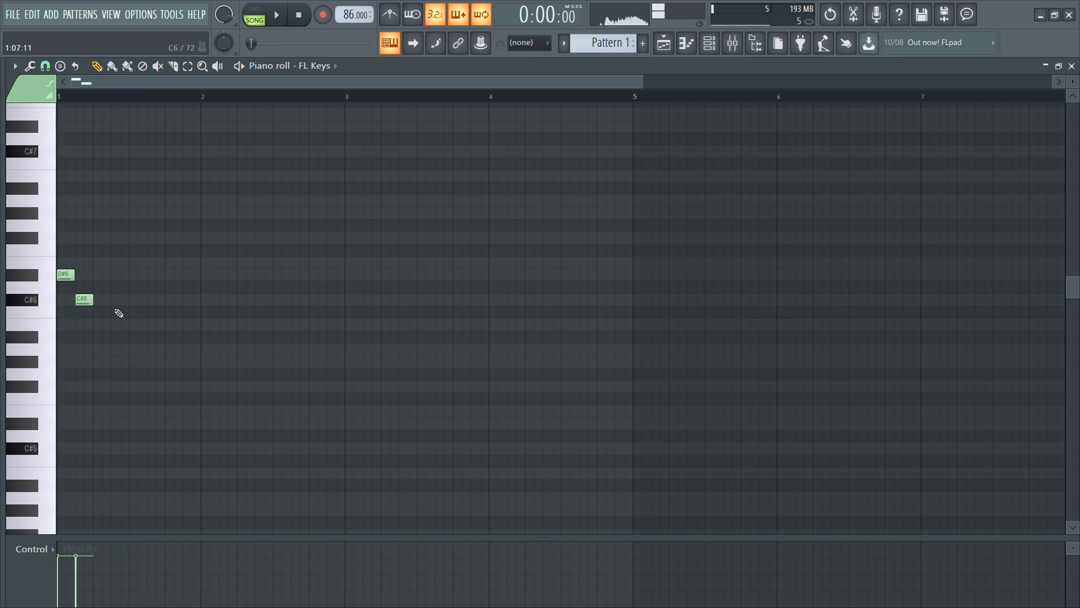
Minimise FL Studio to get to the BEAT MARATHON 16 folder in File Explorer.
left_click(1038, 17)
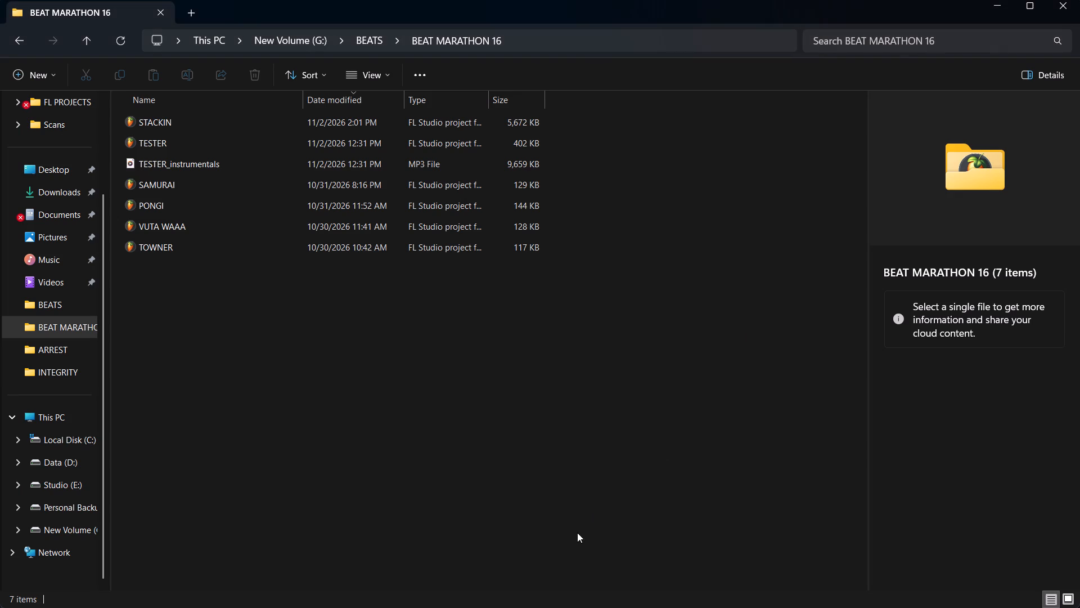
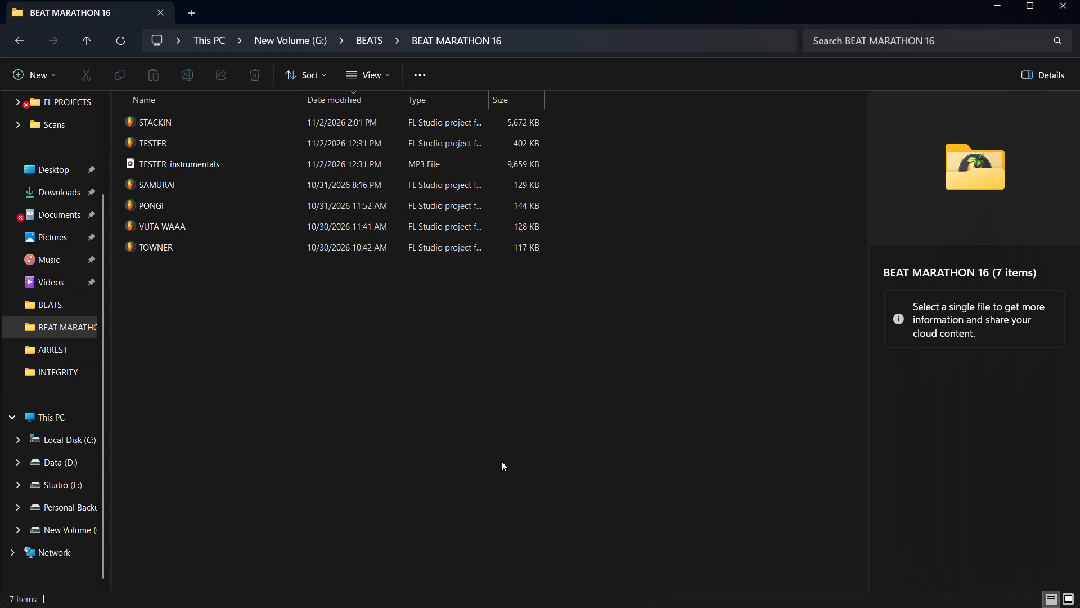
Switch back to FL Studio and play the song with the D#6 and C#6 notes in the FL Keys piano roll.
left_click(339, 592)
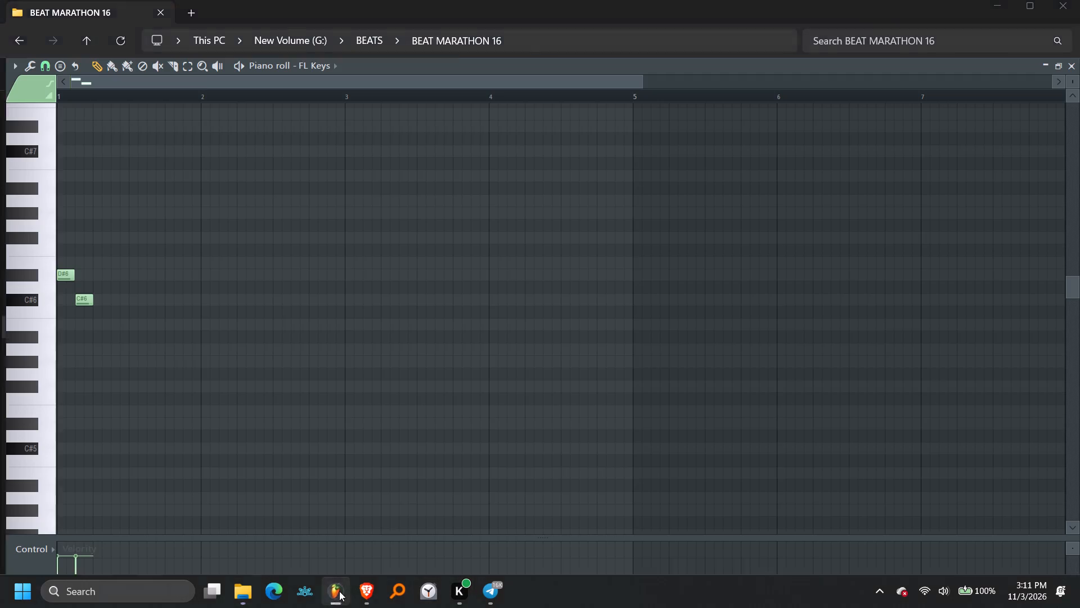
key("space")
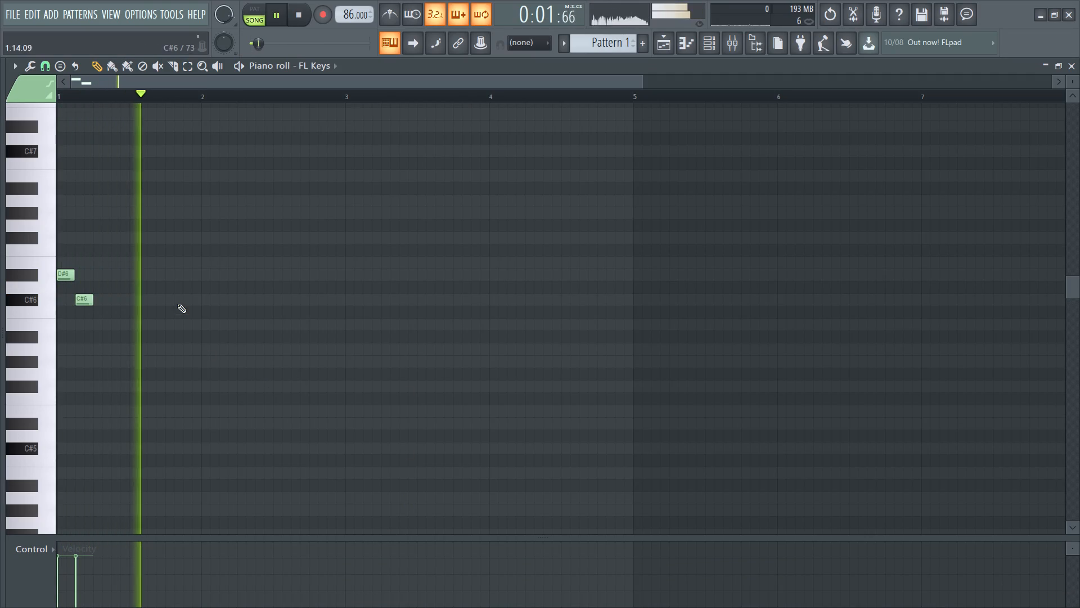
scroll(93, 297, "up", 4, "ctrl")
key("space")
key("space")
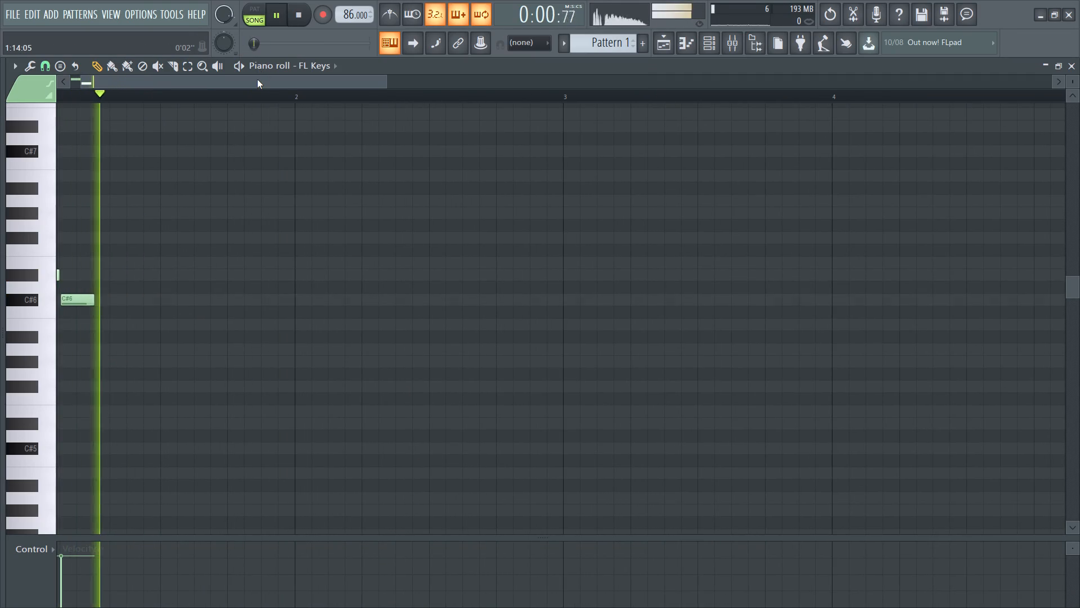
left_click_drag(257, 79, 205, 83)
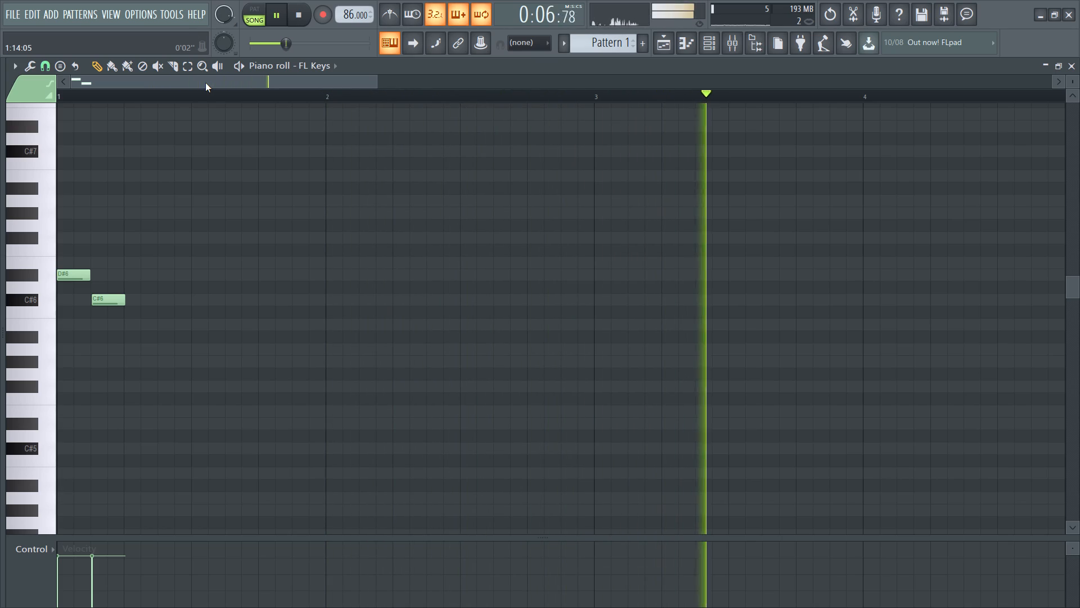
key("space")
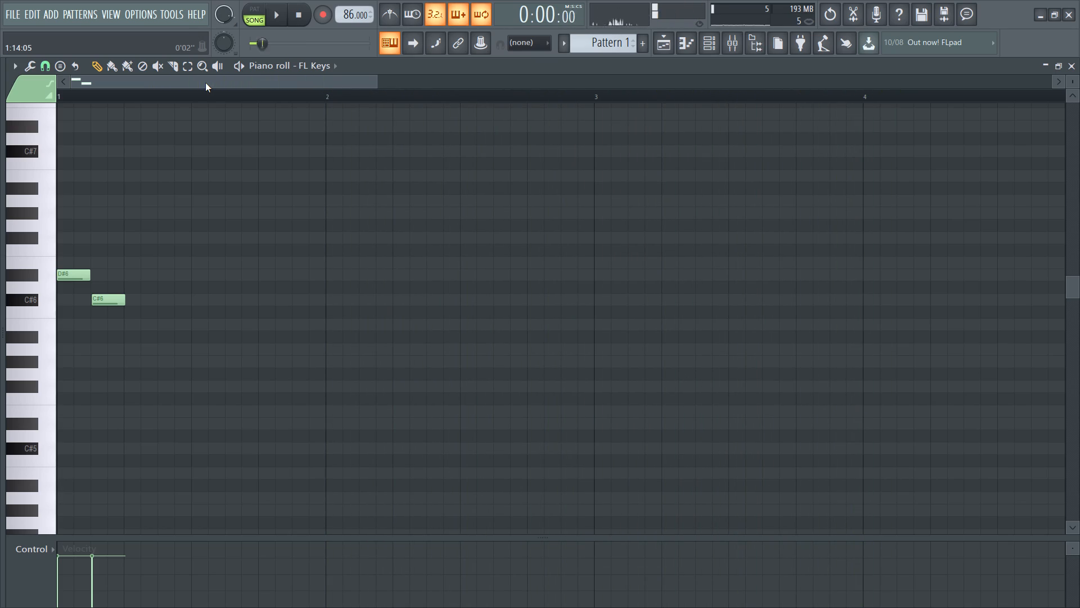
key("space")
key("space")
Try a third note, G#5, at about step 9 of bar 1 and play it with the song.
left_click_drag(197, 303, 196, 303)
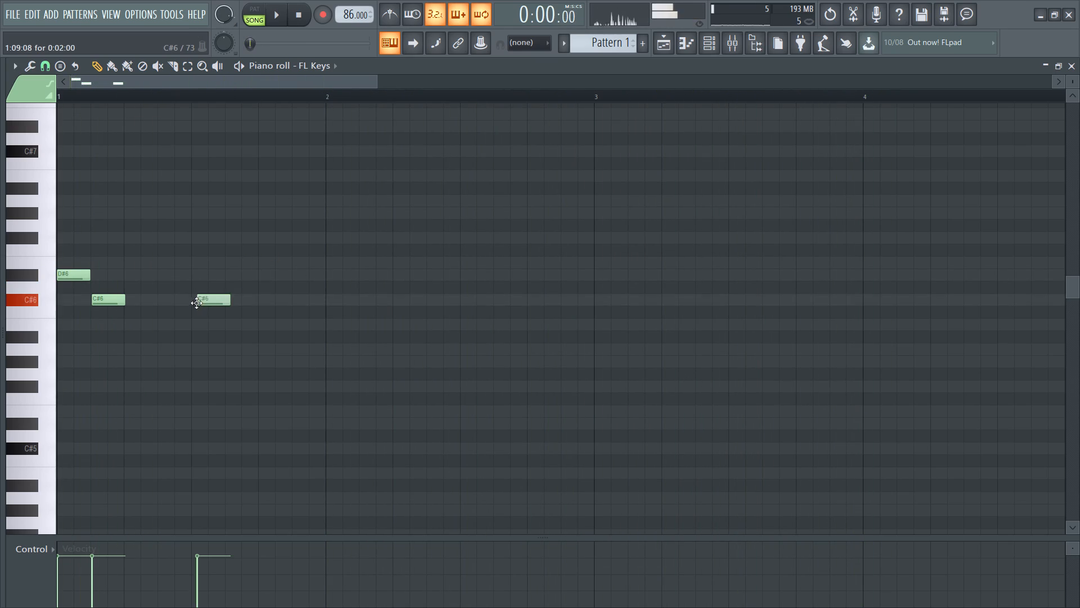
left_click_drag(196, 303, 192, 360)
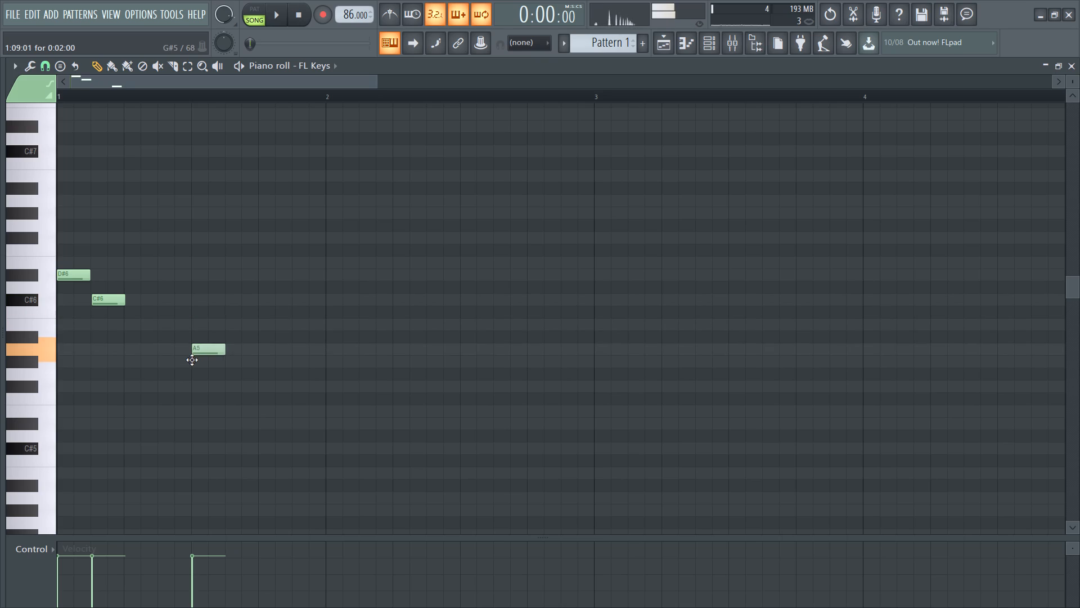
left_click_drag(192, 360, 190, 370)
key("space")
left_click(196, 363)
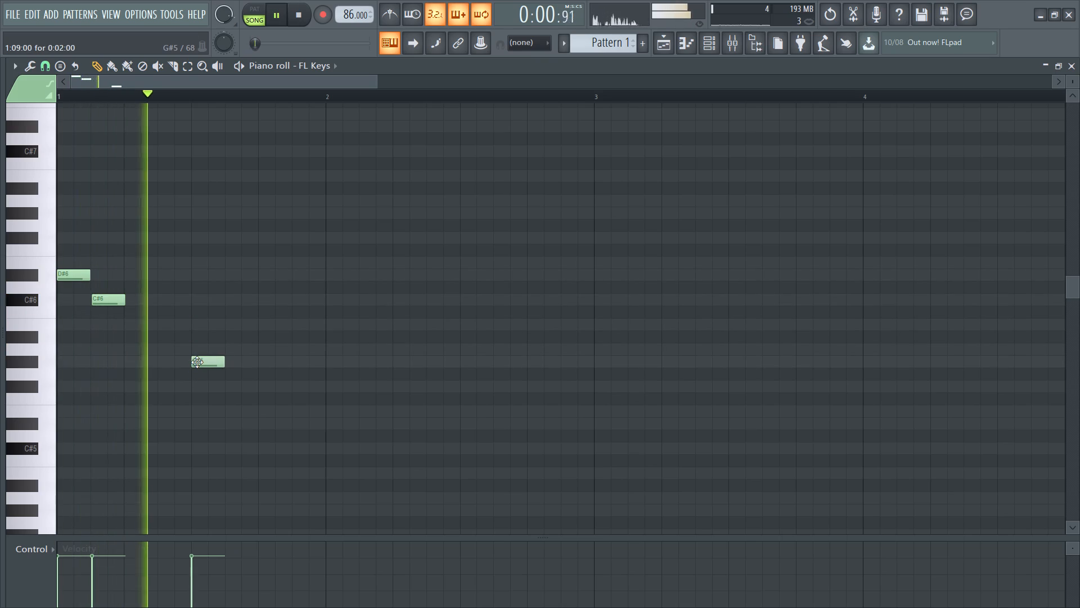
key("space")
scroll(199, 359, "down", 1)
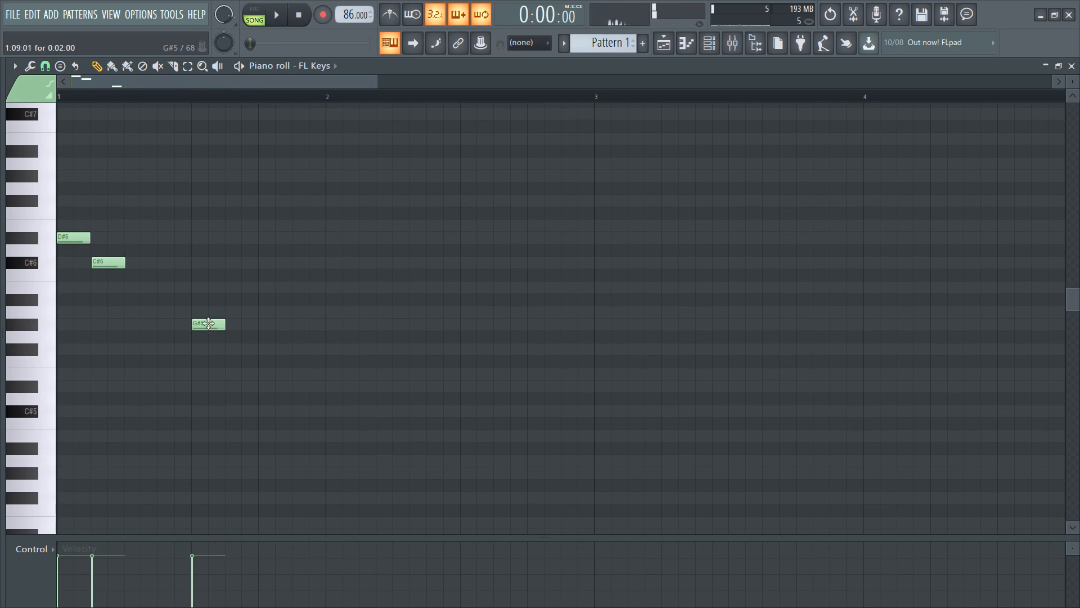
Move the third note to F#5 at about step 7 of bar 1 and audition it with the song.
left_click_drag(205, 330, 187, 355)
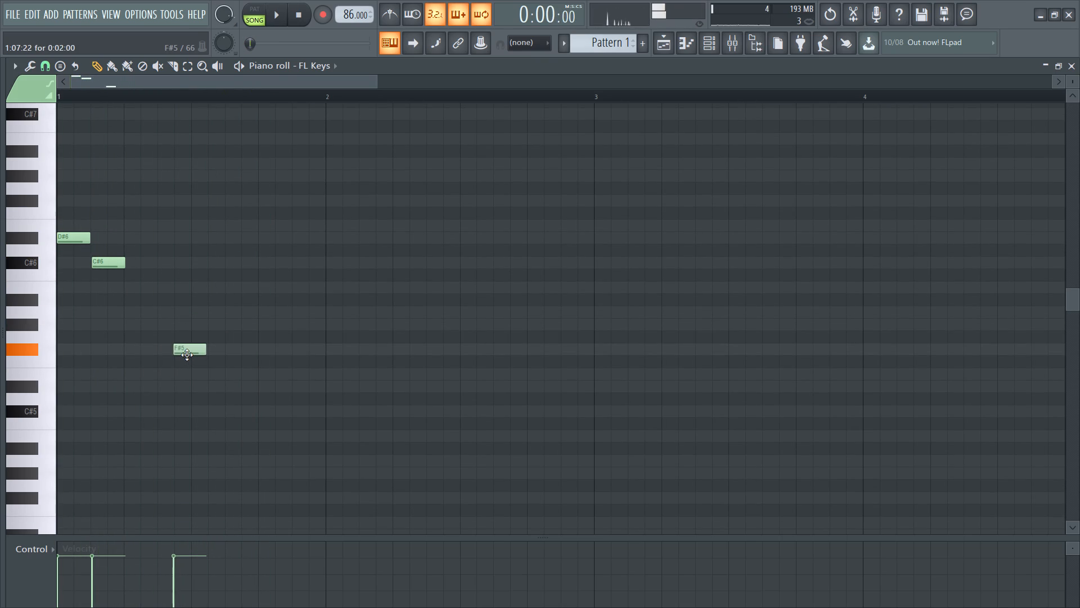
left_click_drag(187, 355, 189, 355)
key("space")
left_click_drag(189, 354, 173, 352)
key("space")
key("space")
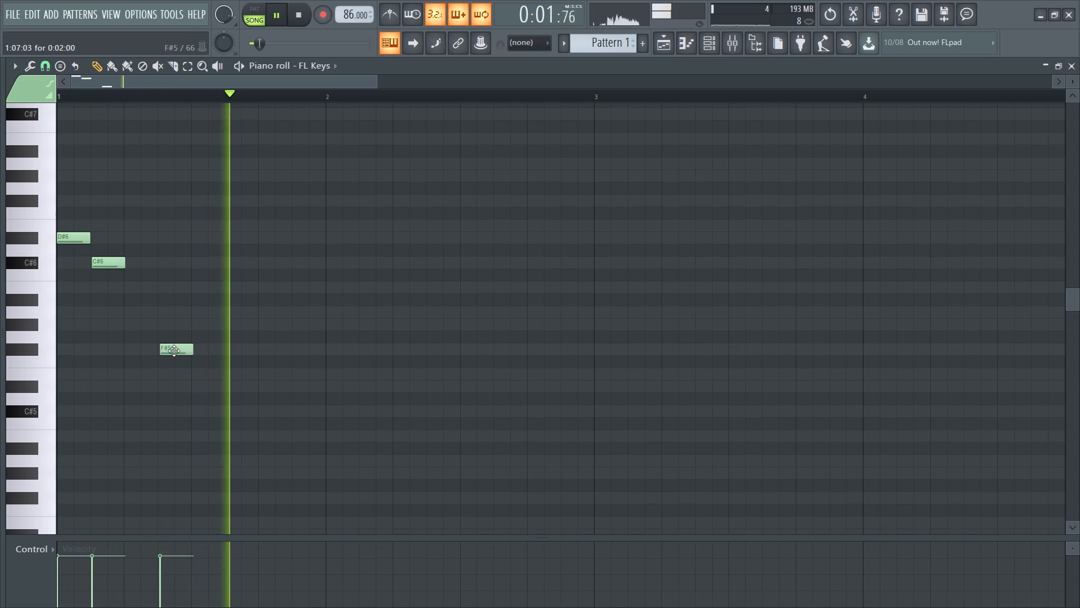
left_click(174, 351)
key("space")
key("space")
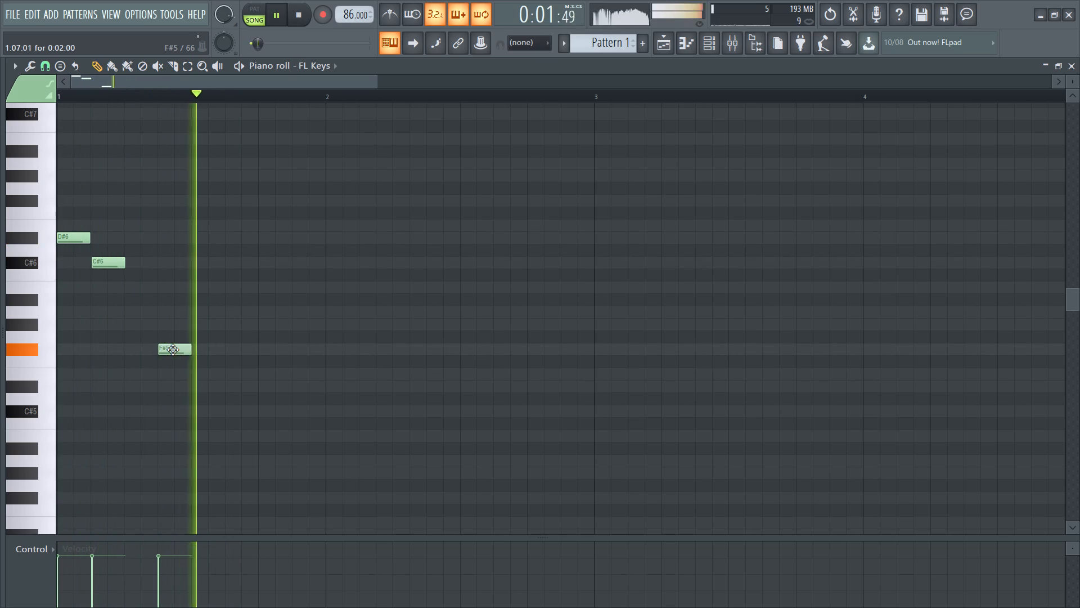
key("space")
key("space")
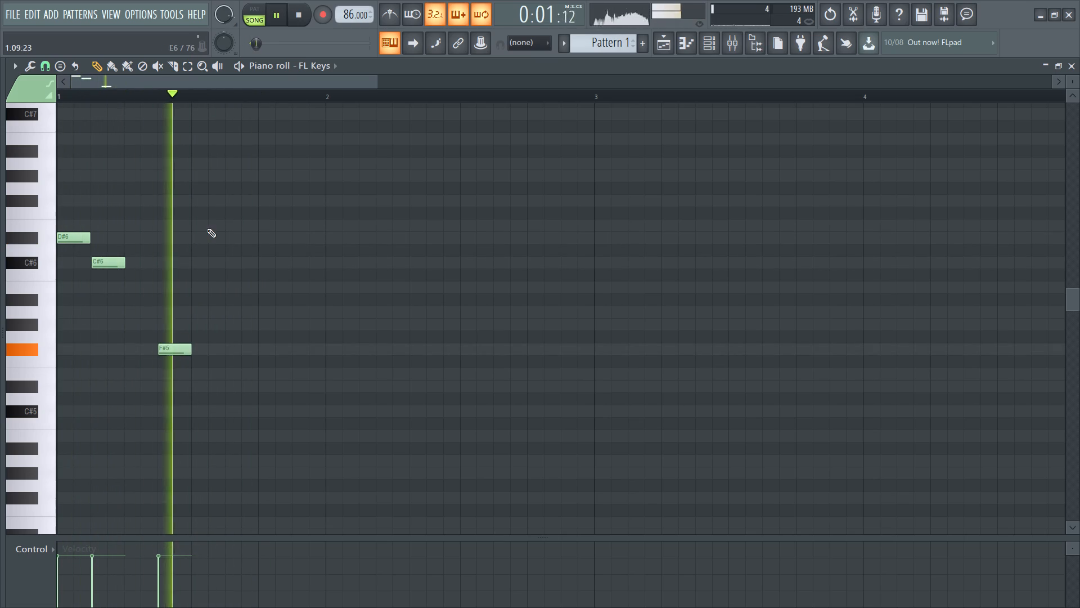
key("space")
Add an A#5 note at step 9 of bar 1 and play the phrase back.
left_click_drag(192, 231, 188, 270)
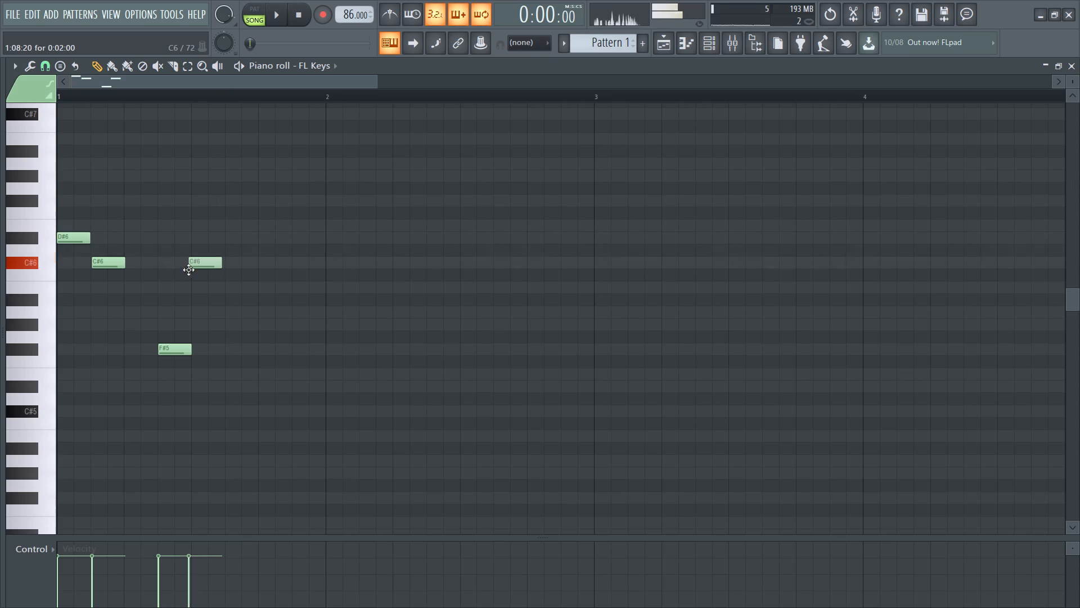
left_click_drag(188, 270, 191, 301)
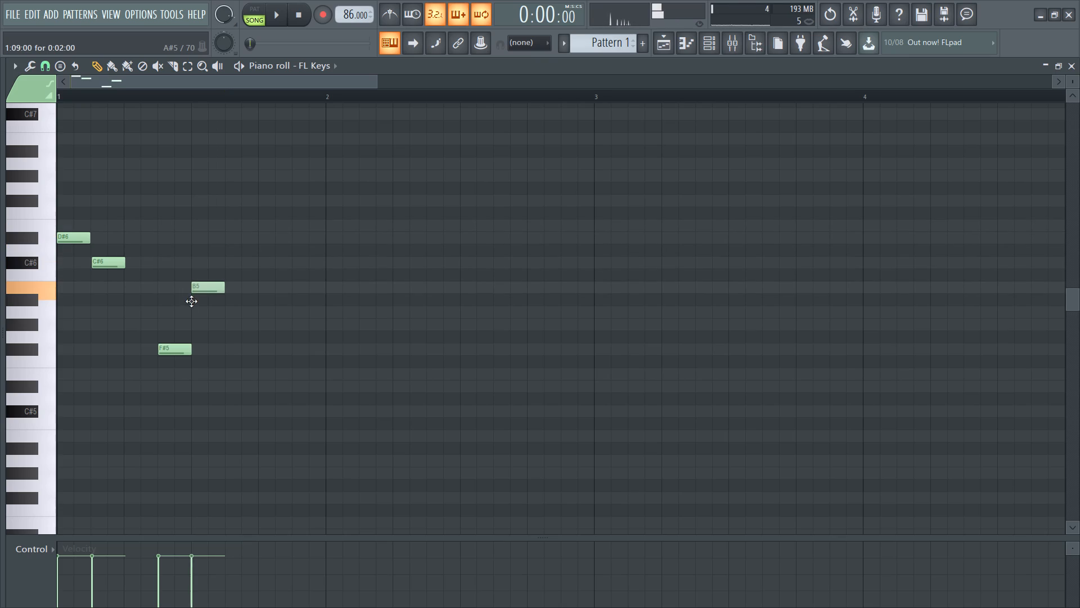
left_click_drag(191, 301, 191, 324)
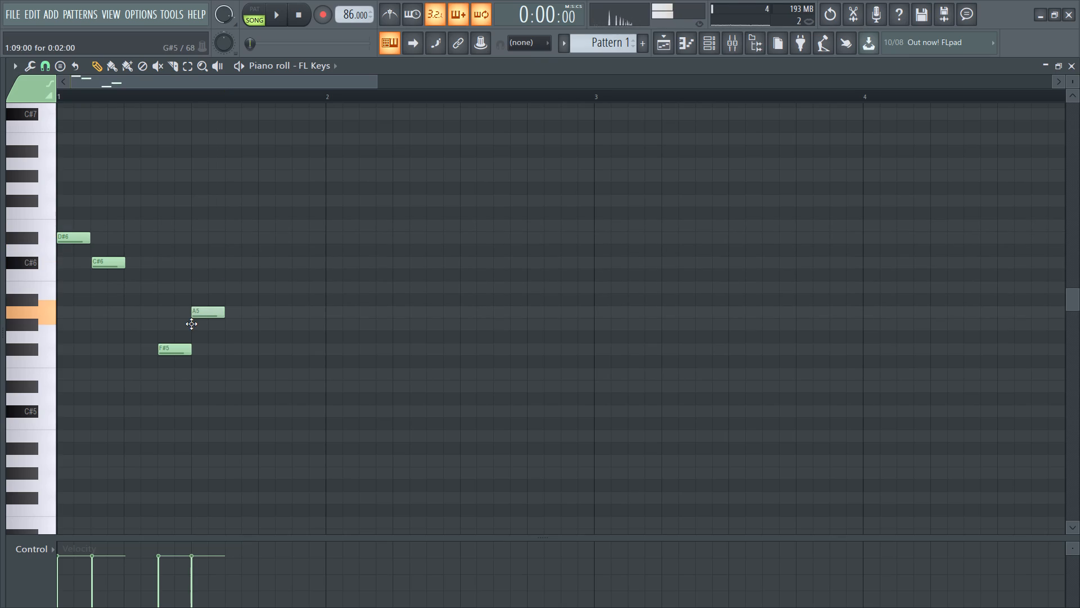
left_click_drag(191, 324, 192, 299)
key("space")
key("space")
Add a G#5 note directly after the A#5 in bar 1 and play the phrase back.
left_click_drag(231, 320, 227, 314)
key("space")
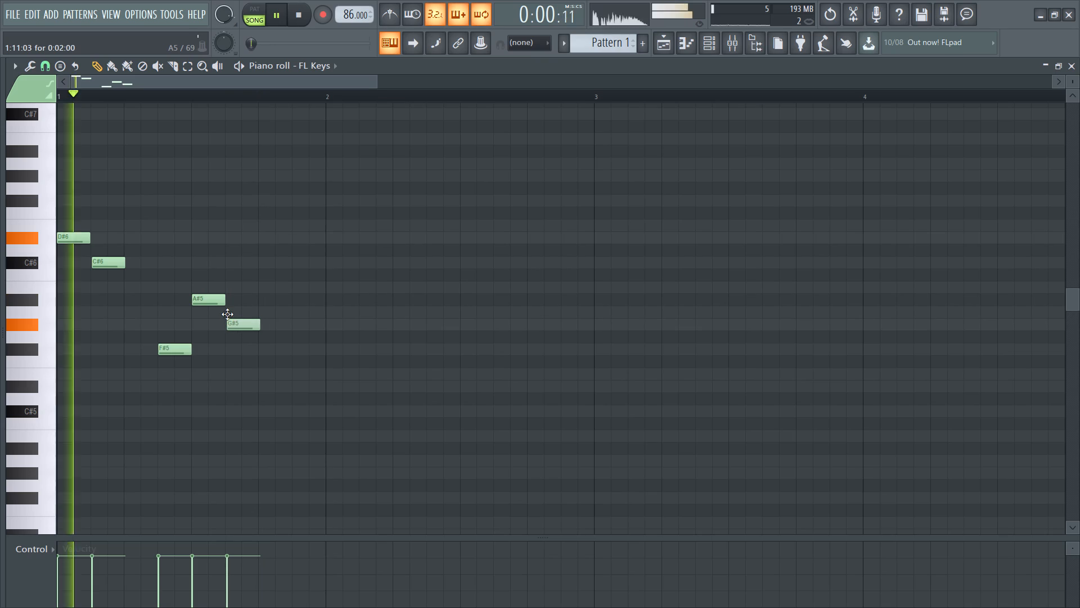
left_click_drag(227, 314, 226, 312)
left_click(235, 326)
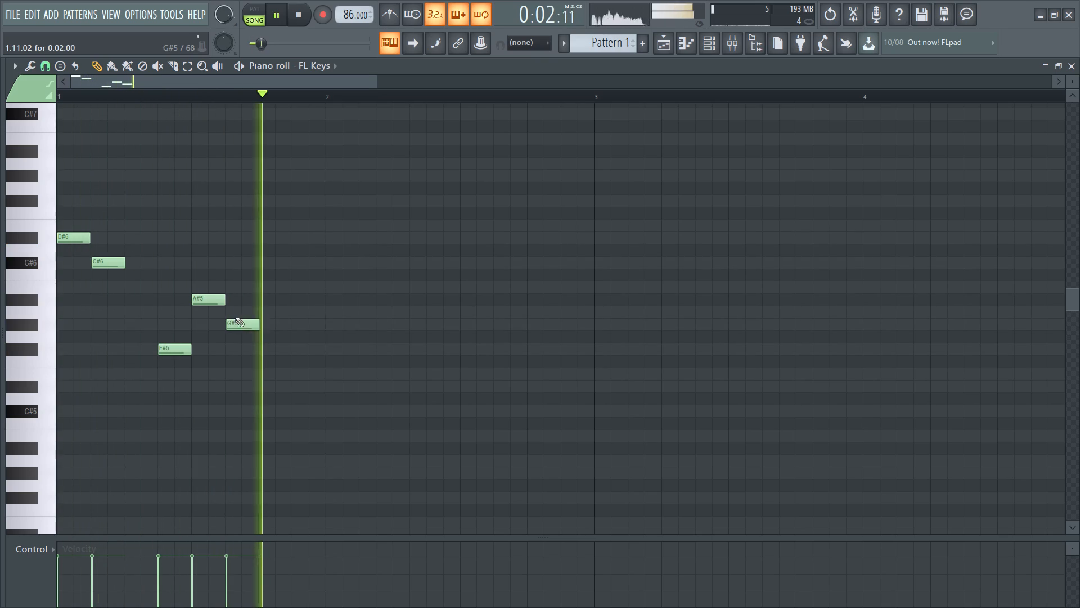
key("space")
key("space")
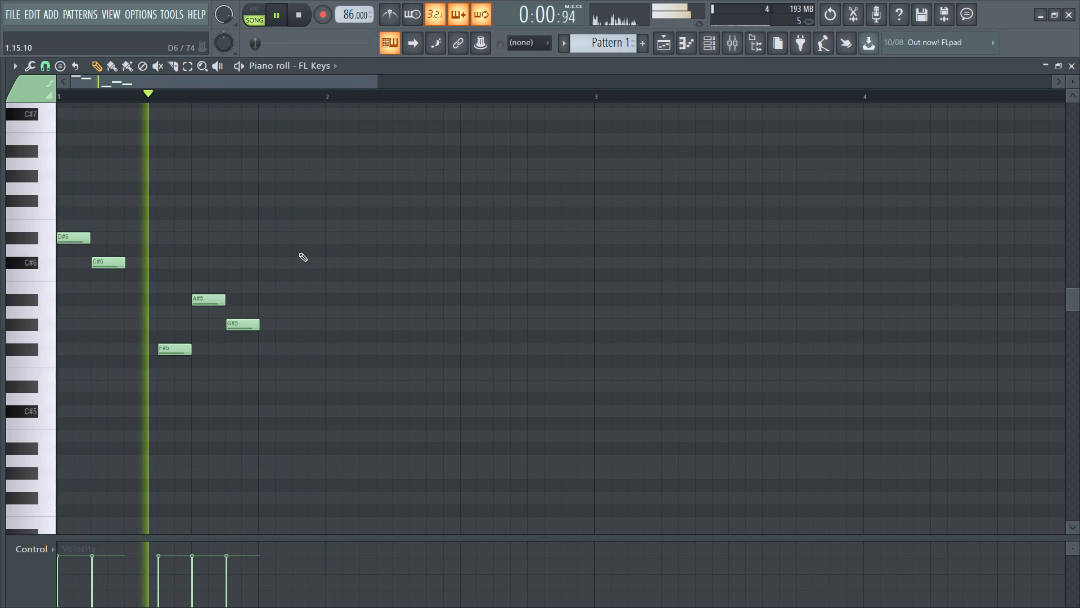
Duplicate the bar 1 phrase, move the copy to the start of bar 2, and play it back.
key("ctrl+b")
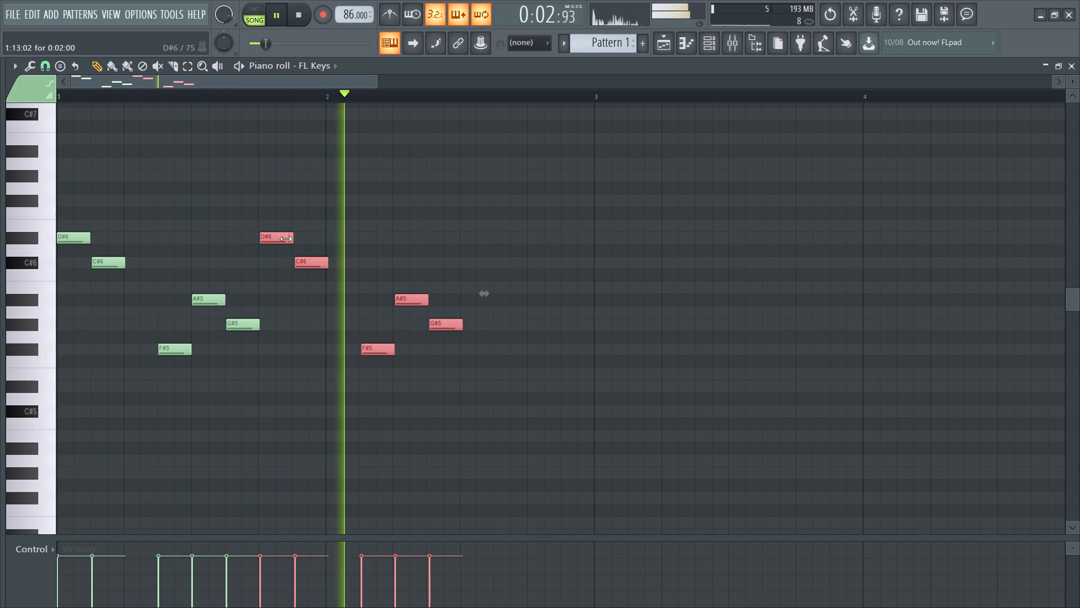
key("space")
key("space")
left_click_drag(277, 240, 343, 234)
key("space")
key("space")
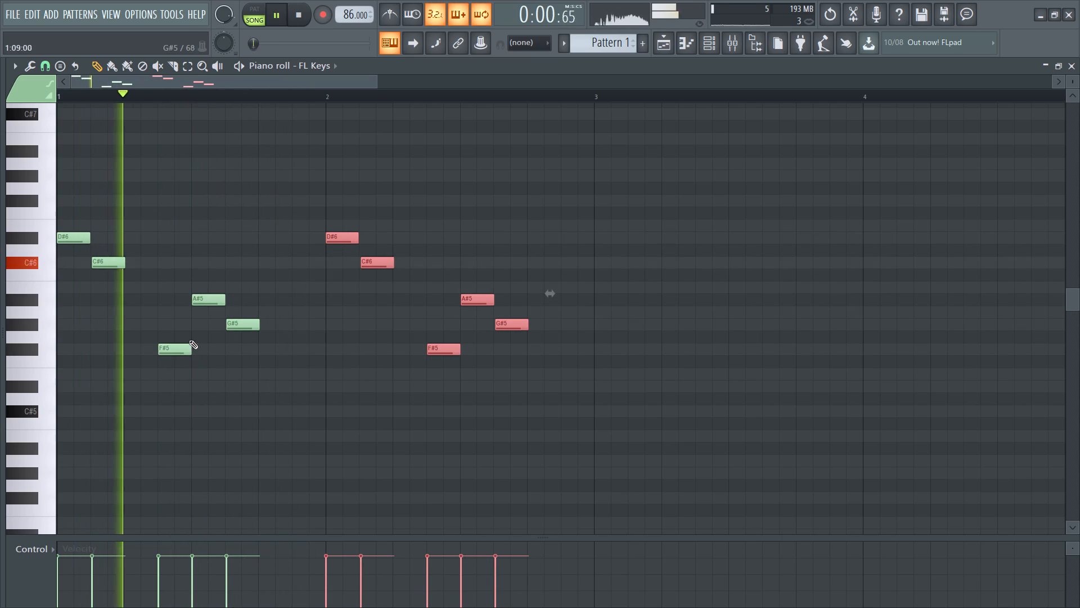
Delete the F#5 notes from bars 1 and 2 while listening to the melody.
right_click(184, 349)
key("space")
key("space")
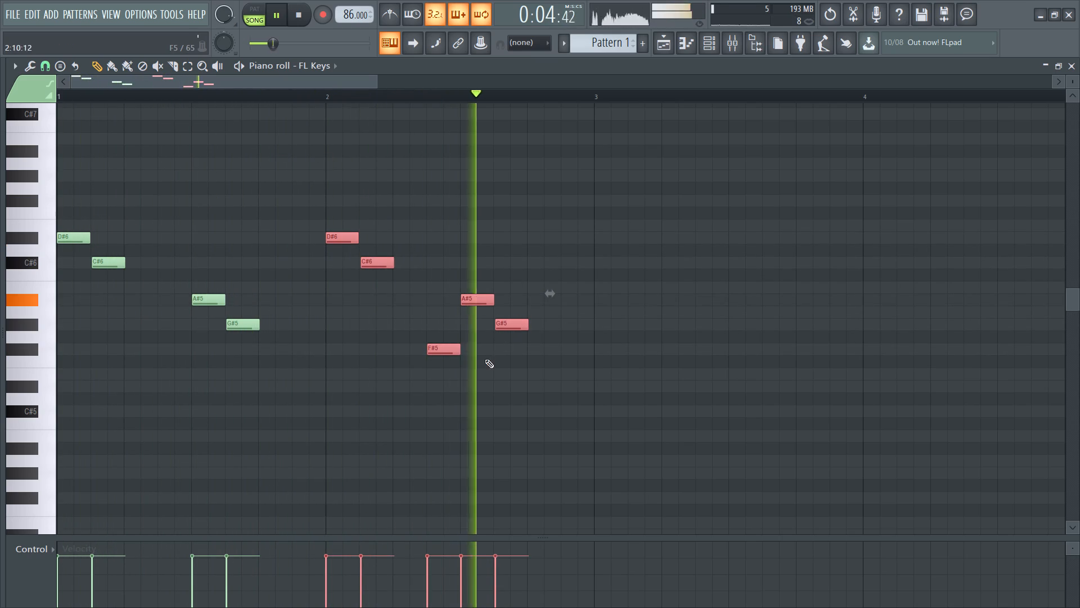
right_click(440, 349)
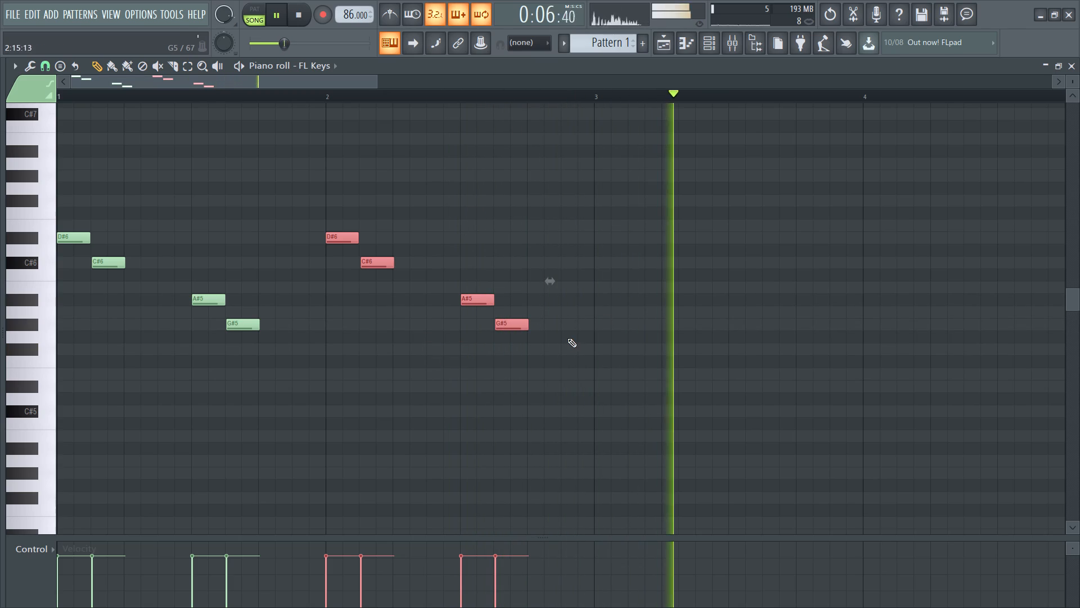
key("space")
Add a closing G#5 note over the last two steps of bar 2, align it to the bar's end, and play it.
left_click_drag(559, 352, 559, 379)
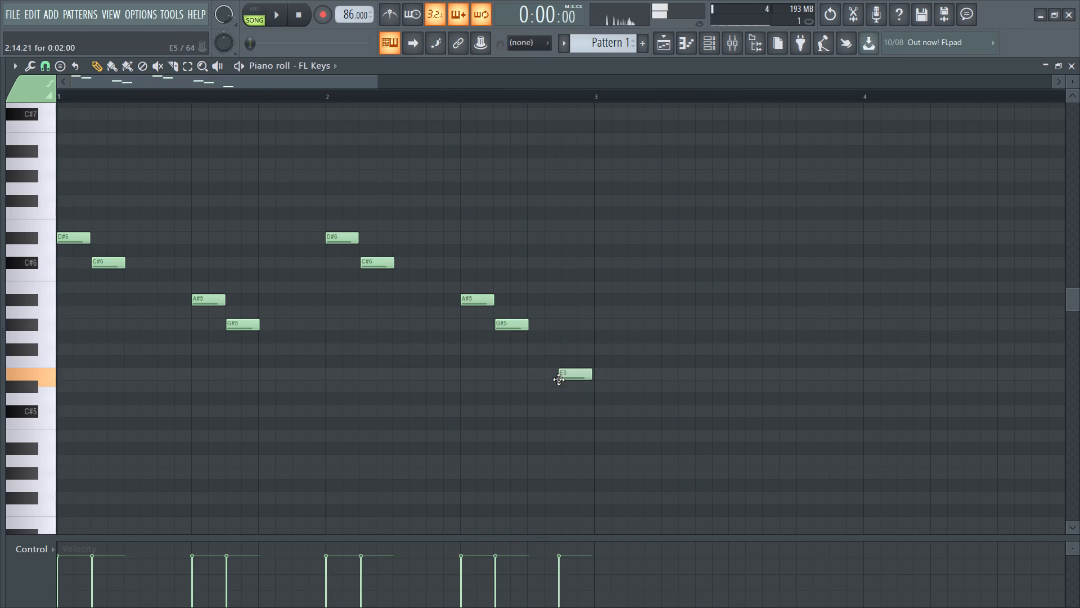
left_click_drag(559, 379, 564, 365)
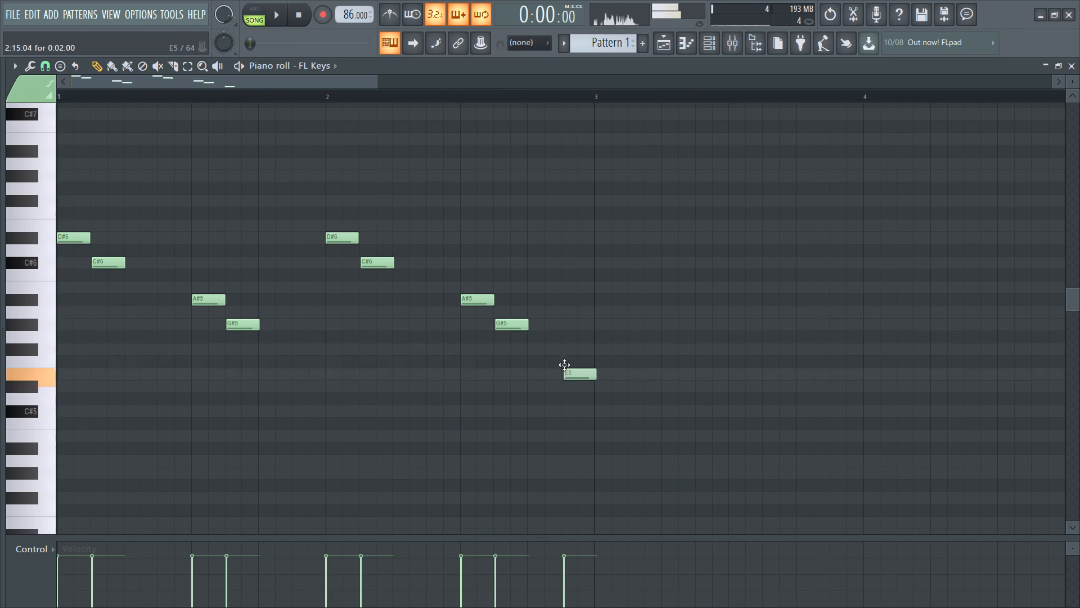
left_click_drag(564, 365, 560, 324)
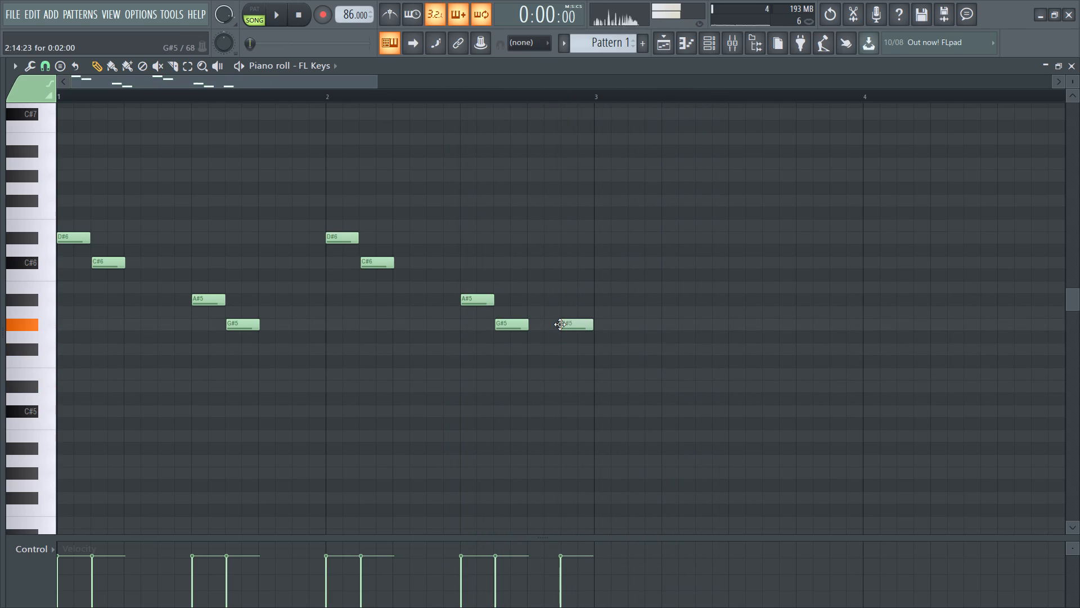
left_click_drag(560, 324, 560, 321)
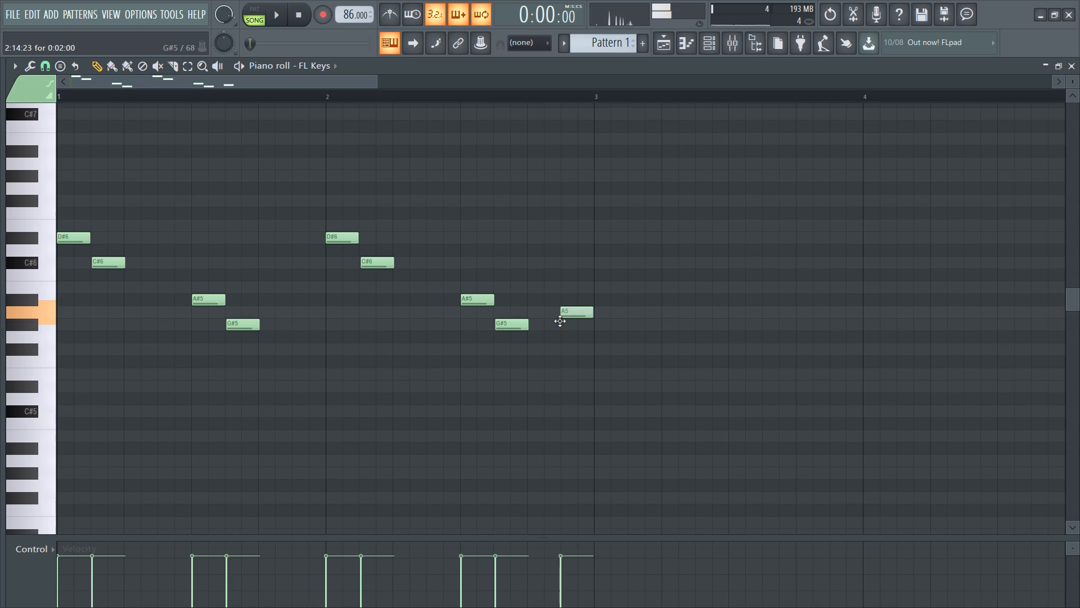
left_click_drag(560, 321, 562, 337)
key("space")
left_click(575, 328)
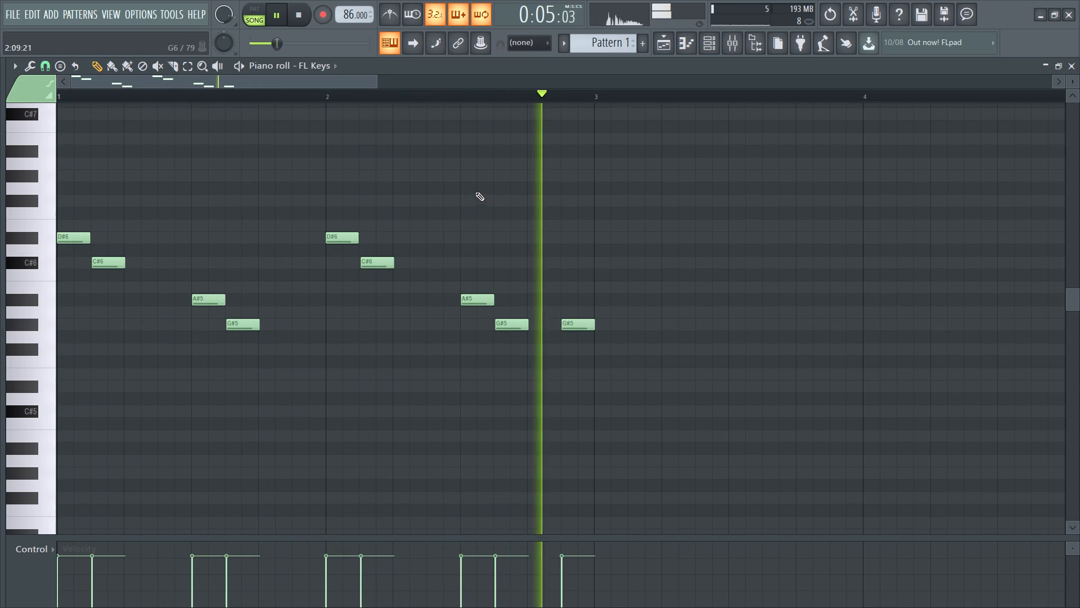
key("space")
key("space")
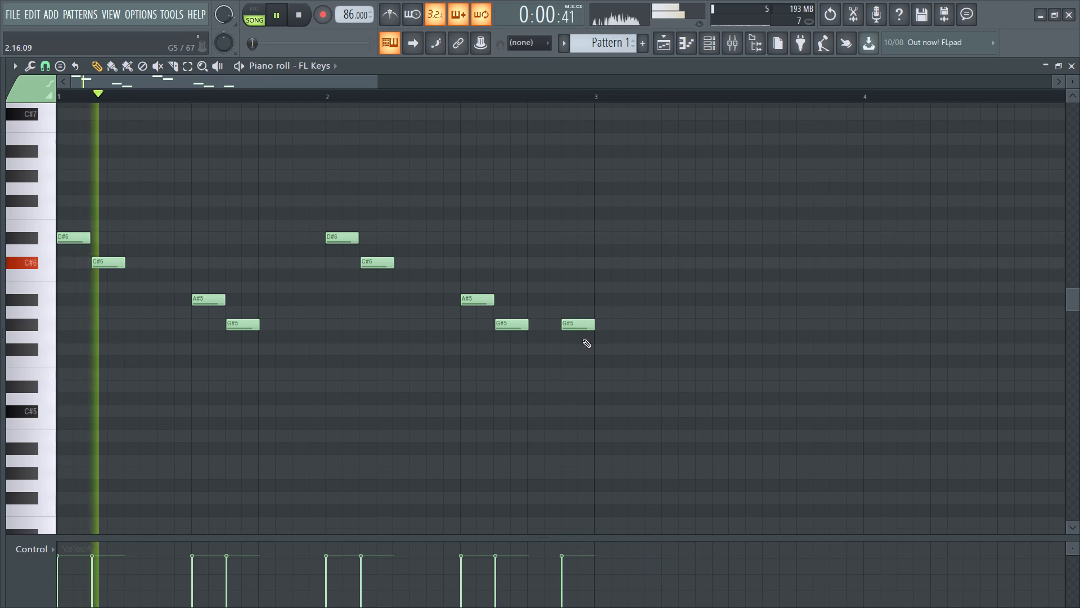
scroll(580, 334, "up", 6, "ctrl")
left_click(581, 327)
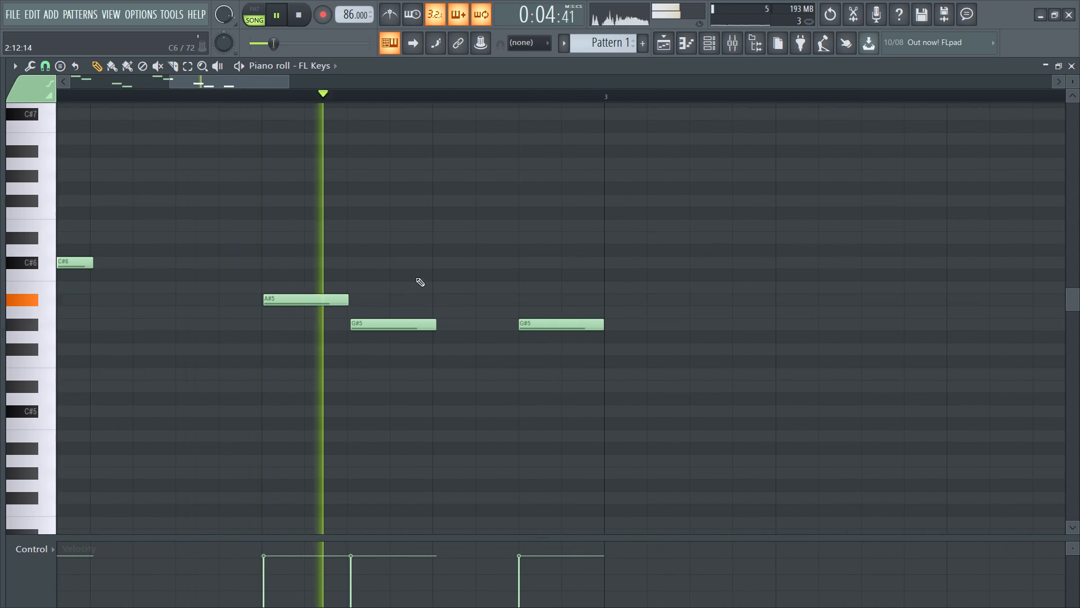
Duplicate the two-bar melody into bars 3 and 4, deselect the copy, and play it back.
scroll(415, 270, "down", 5, "ctrl")
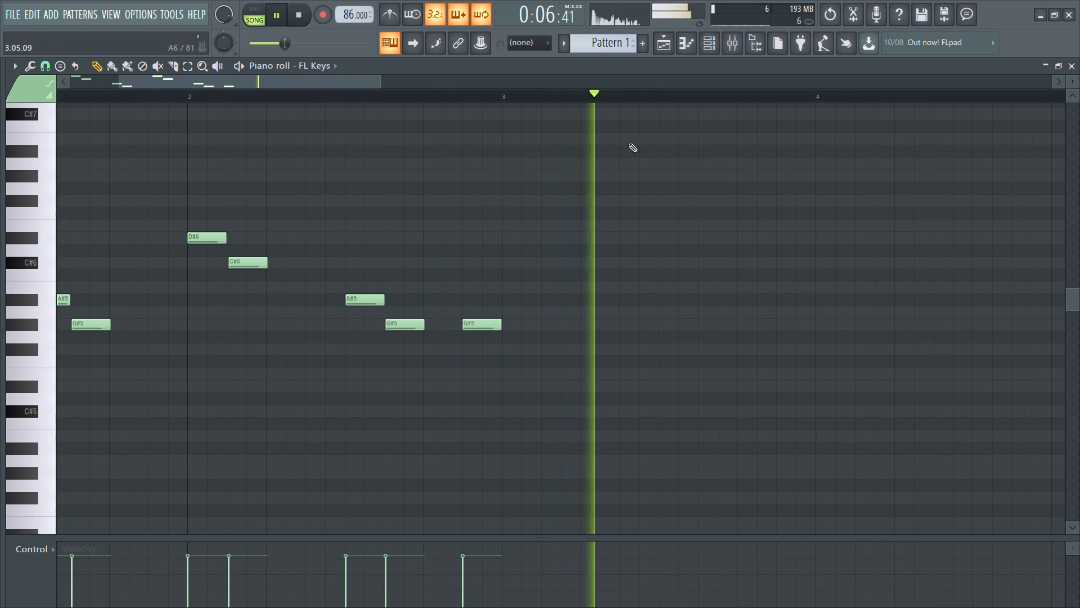
scroll(348, 254, "down", 5, "ctrl")
key("ctrl+b")
key("space")
key("space")
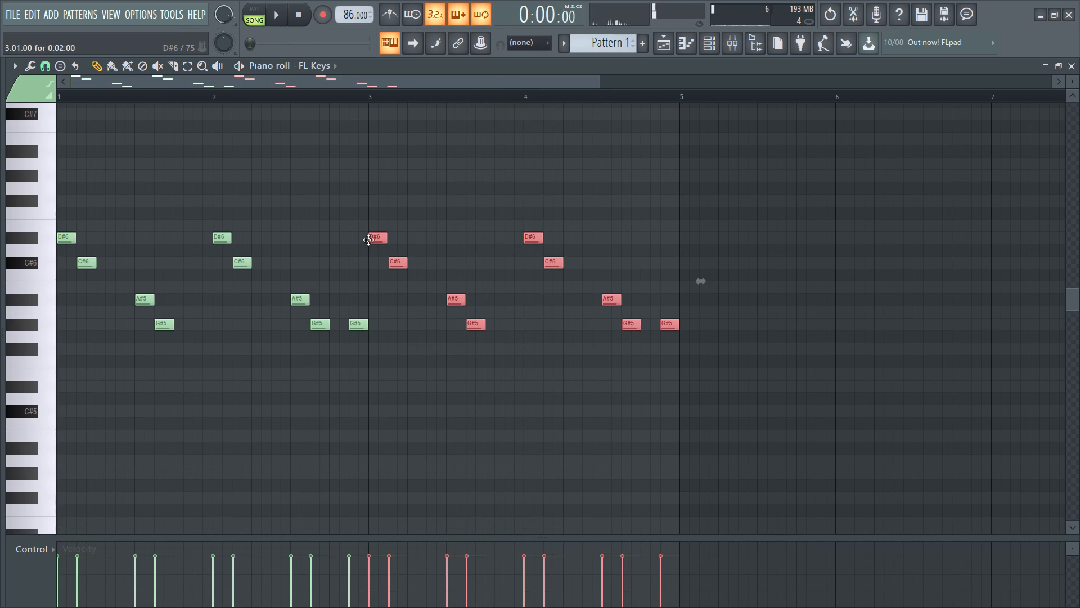
left_click(130, 222, "ctrl")
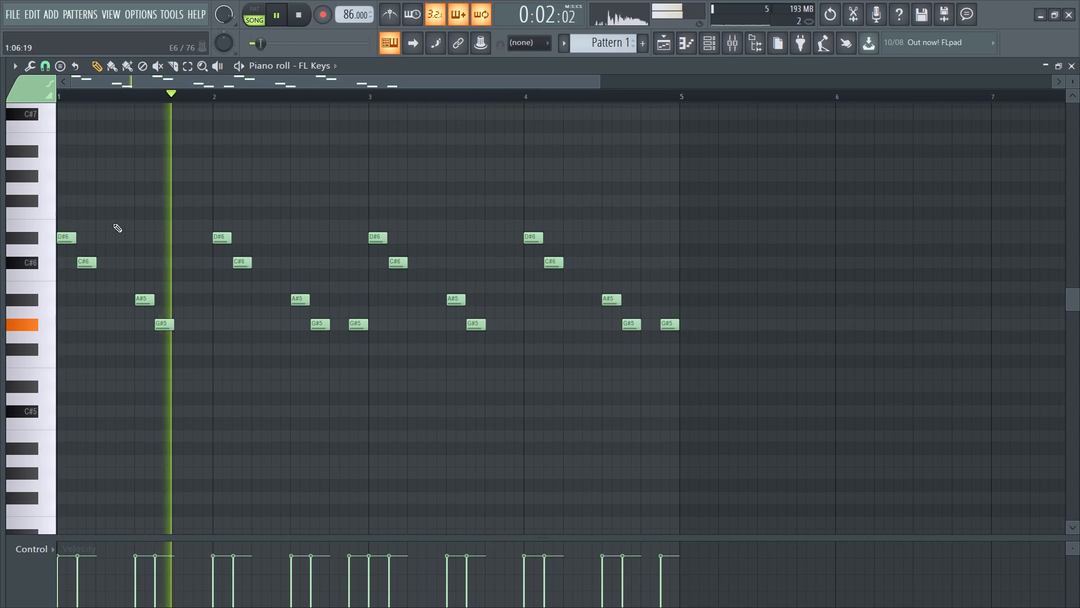
key("space")
key("space")
Add a D#6 note at about step 8 of bar 1, just before the A#5, and play it back.
scroll(120, 235, "up", 4, "ctrl")
key("space")
left_click_drag(122, 207, 122, 203)
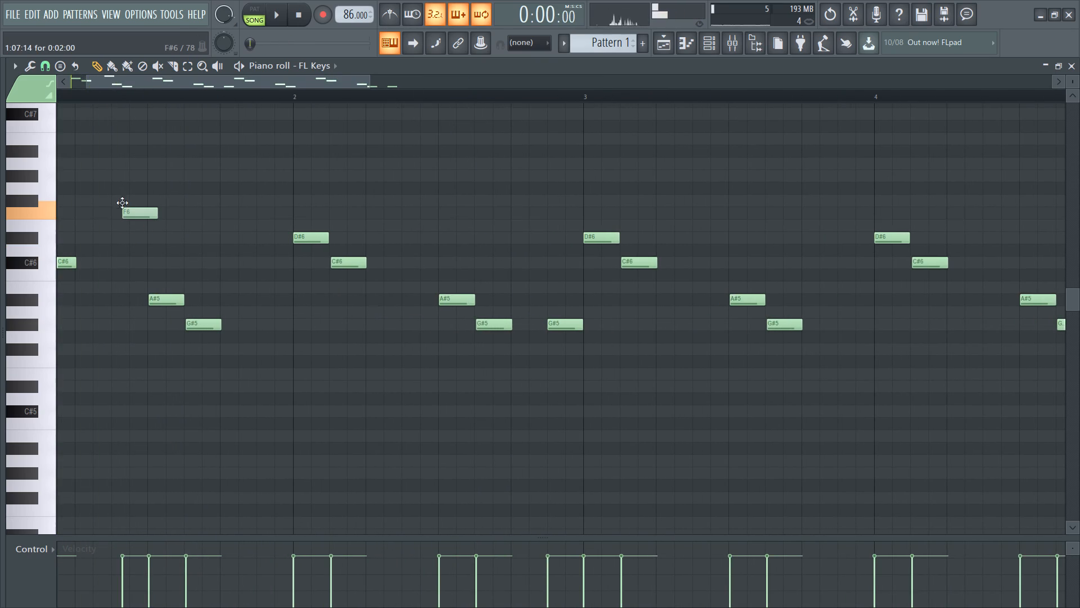
left_click_drag(122, 203, 128, 240)
key("space")
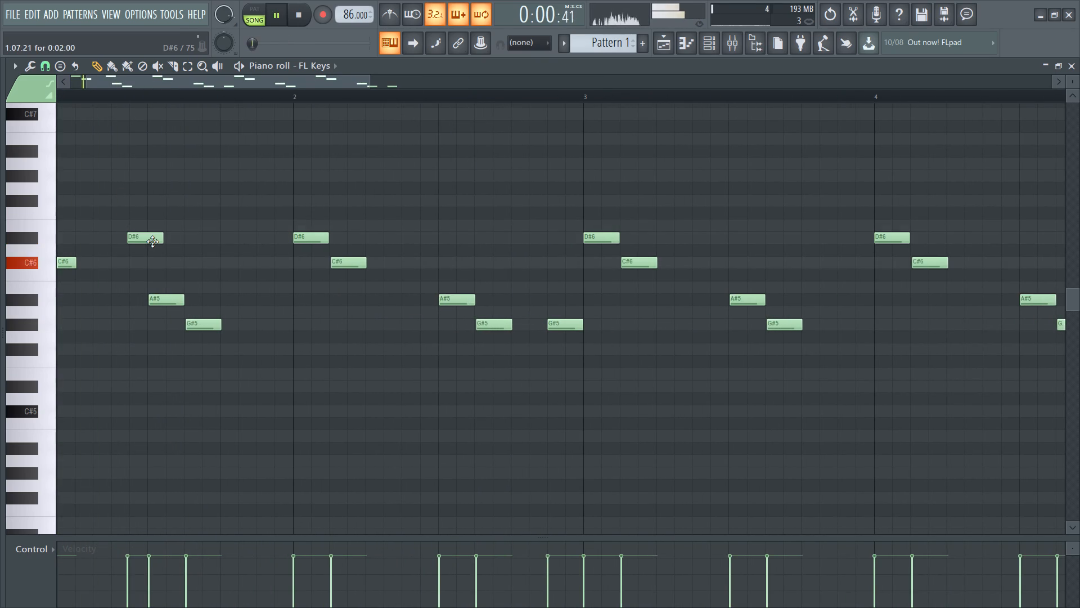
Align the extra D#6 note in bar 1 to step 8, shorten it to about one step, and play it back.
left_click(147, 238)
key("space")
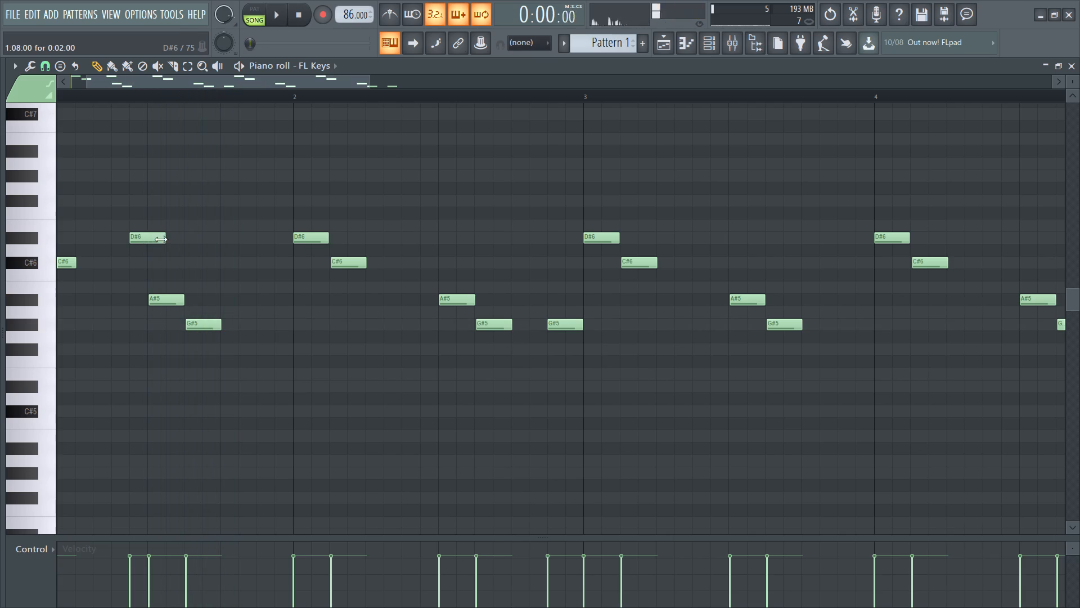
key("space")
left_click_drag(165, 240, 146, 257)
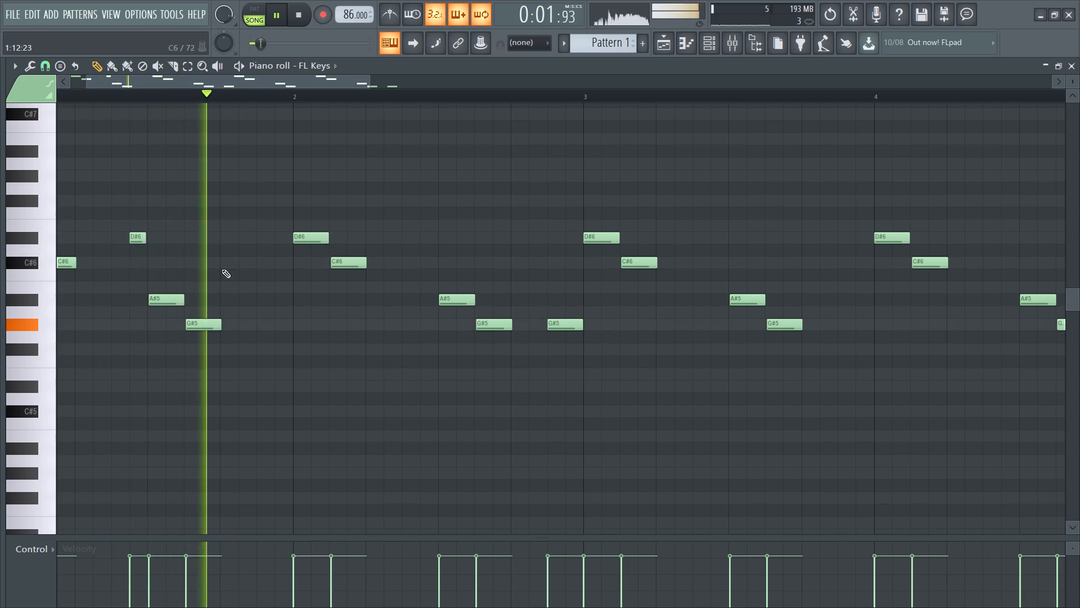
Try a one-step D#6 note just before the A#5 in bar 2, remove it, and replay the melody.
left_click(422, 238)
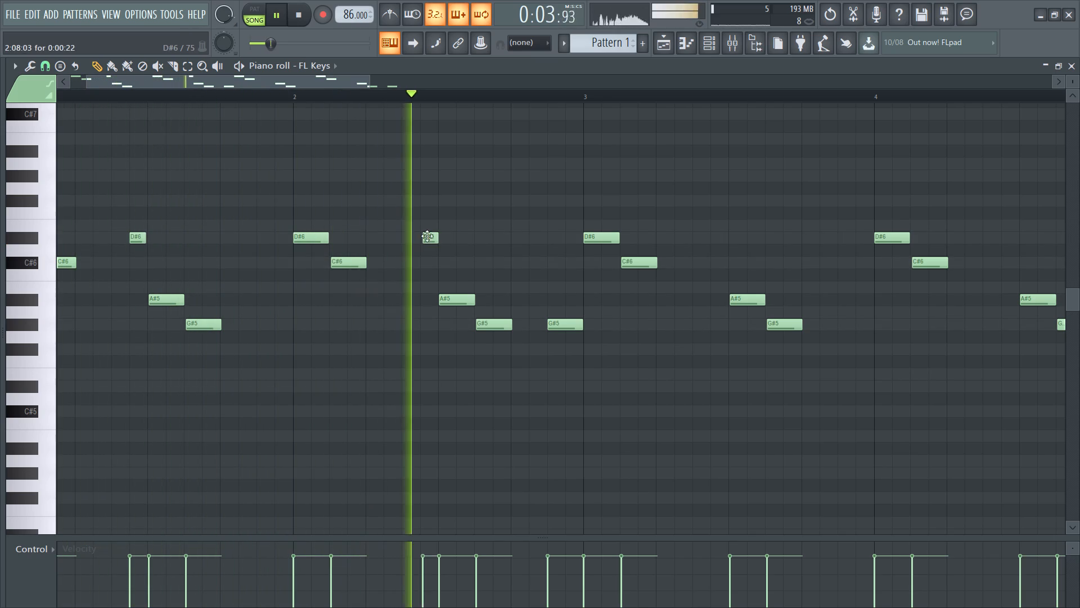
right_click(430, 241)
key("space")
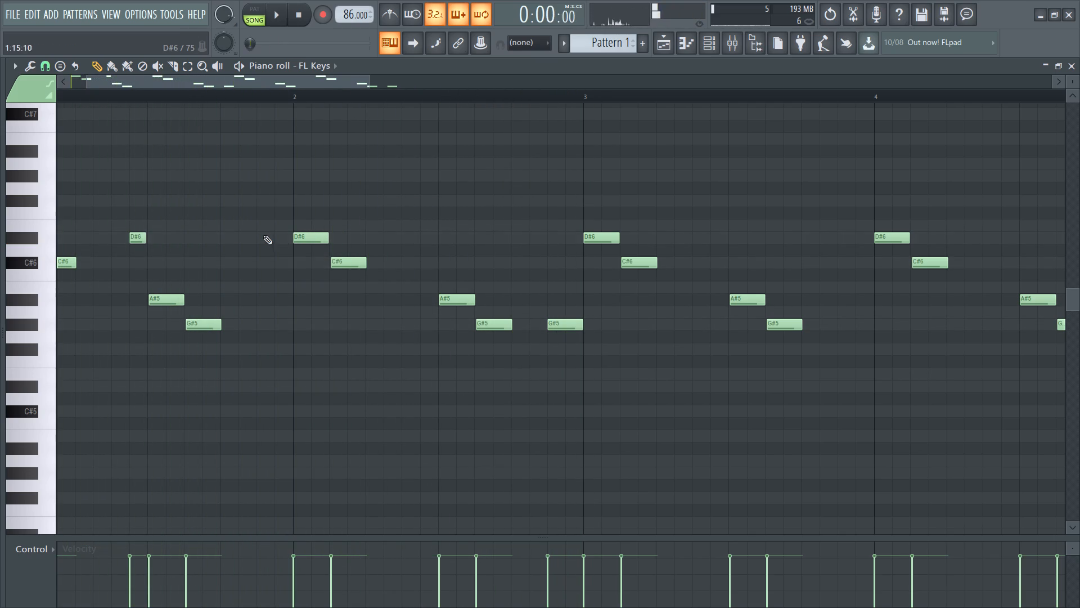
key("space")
Align the C#6 note in bar 1 to step 3, directly after the opening D#6, and play it back.
scroll(98, 214, "down", 3, "ctrl")
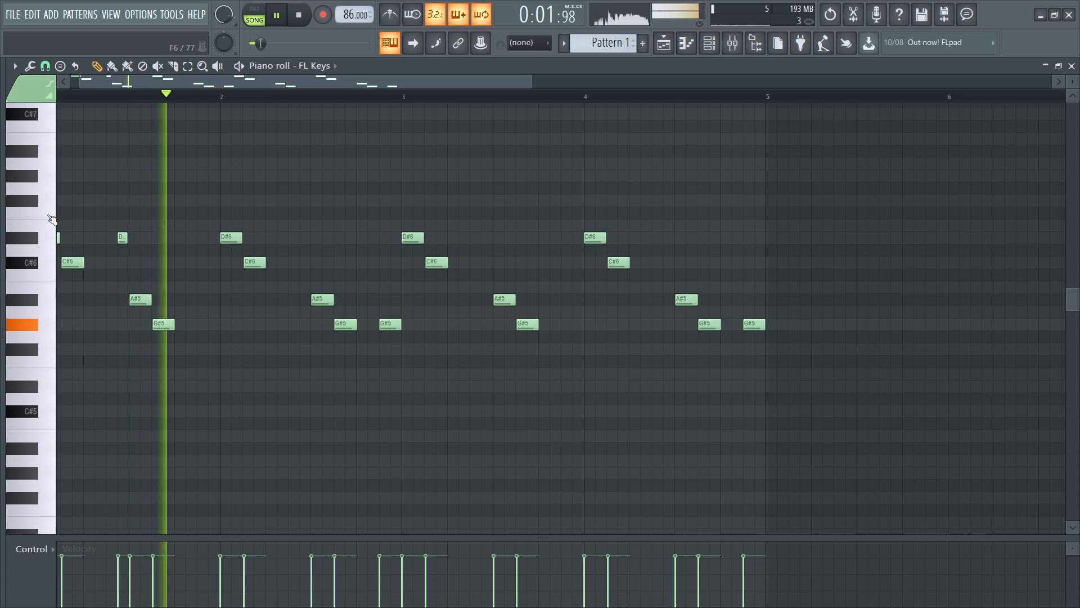
scroll(45, 214, "up", 7, "ctrl")
key("space")
left_click(109, 260)
key("space")
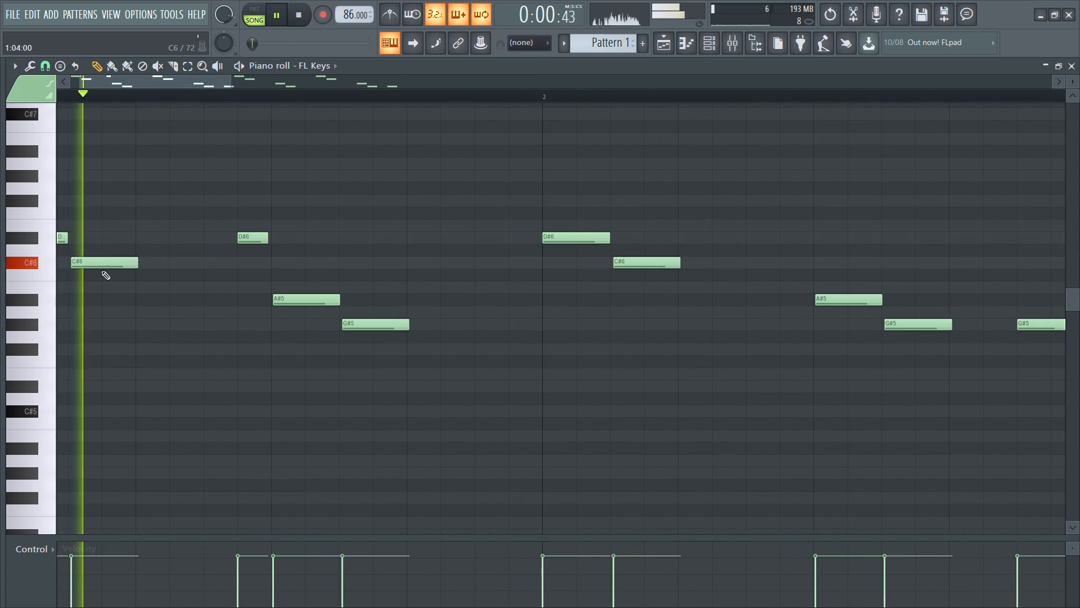
left_click(101, 265)
key("space")
key("space")
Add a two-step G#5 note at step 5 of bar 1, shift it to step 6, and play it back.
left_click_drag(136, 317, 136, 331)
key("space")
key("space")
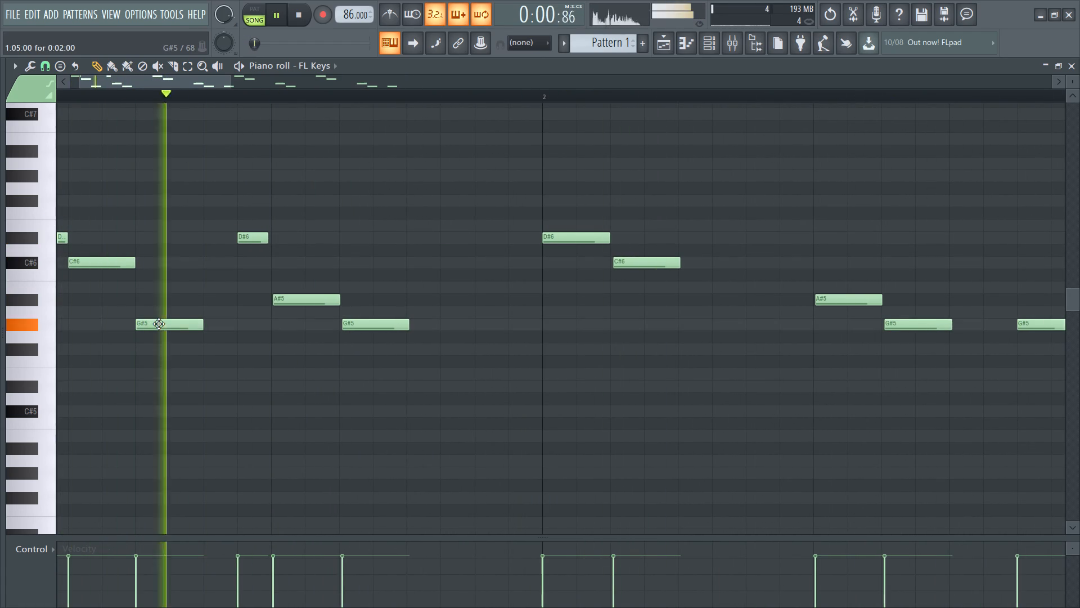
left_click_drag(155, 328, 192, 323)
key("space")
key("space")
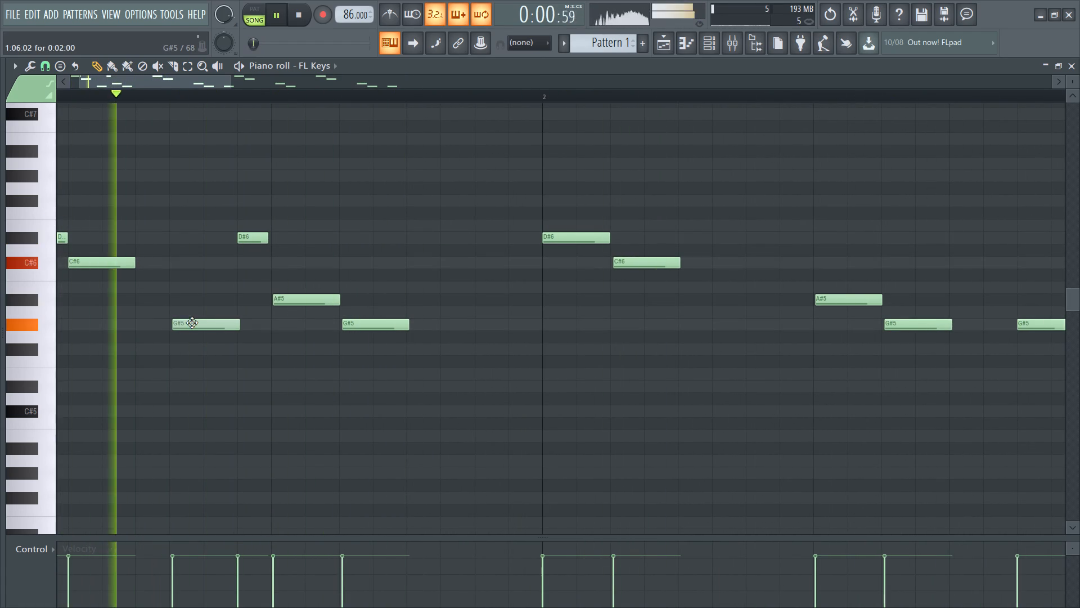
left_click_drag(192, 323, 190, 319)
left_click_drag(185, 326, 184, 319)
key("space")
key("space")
Delete the short D#6 note at step 8 of bar 1 while the melody plays.
scroll(353, 259, "down", 5, "ctrl")
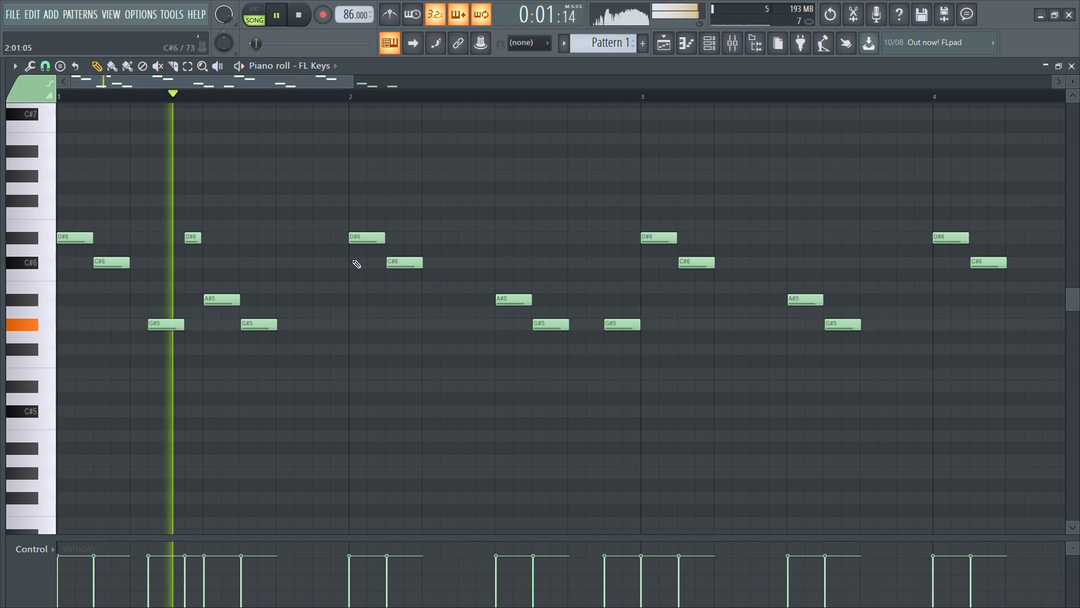
key("space")
key("space")
right_click(187, 244)
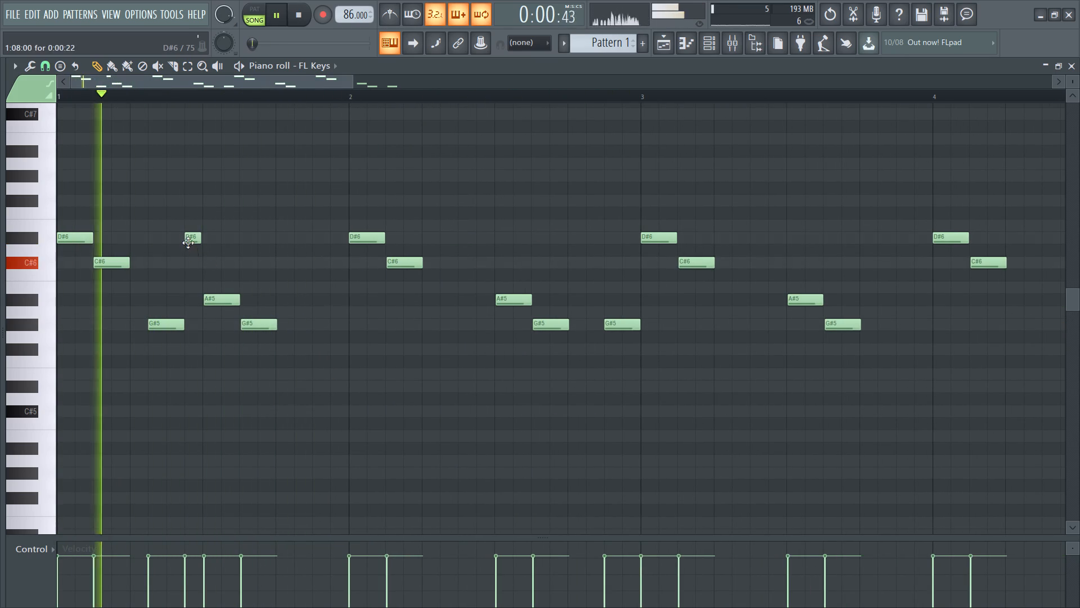
right_click(188, 243)
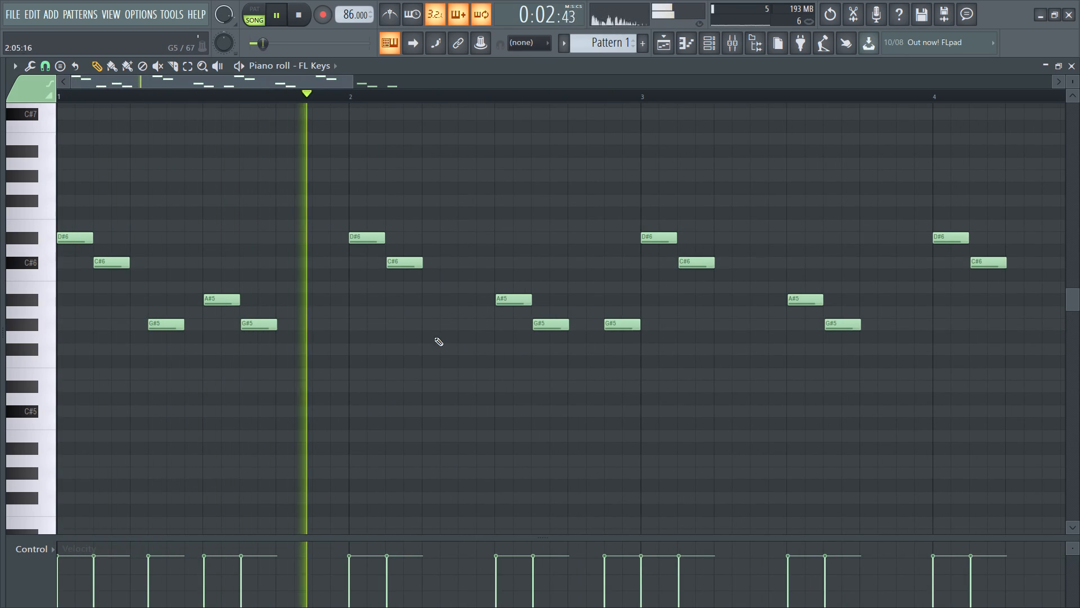
Add a two-step B5 note between the C#6 and A#5 in bar 2, and shift it to about step 6.
left_click(461, 288)
left_click(473, 288)
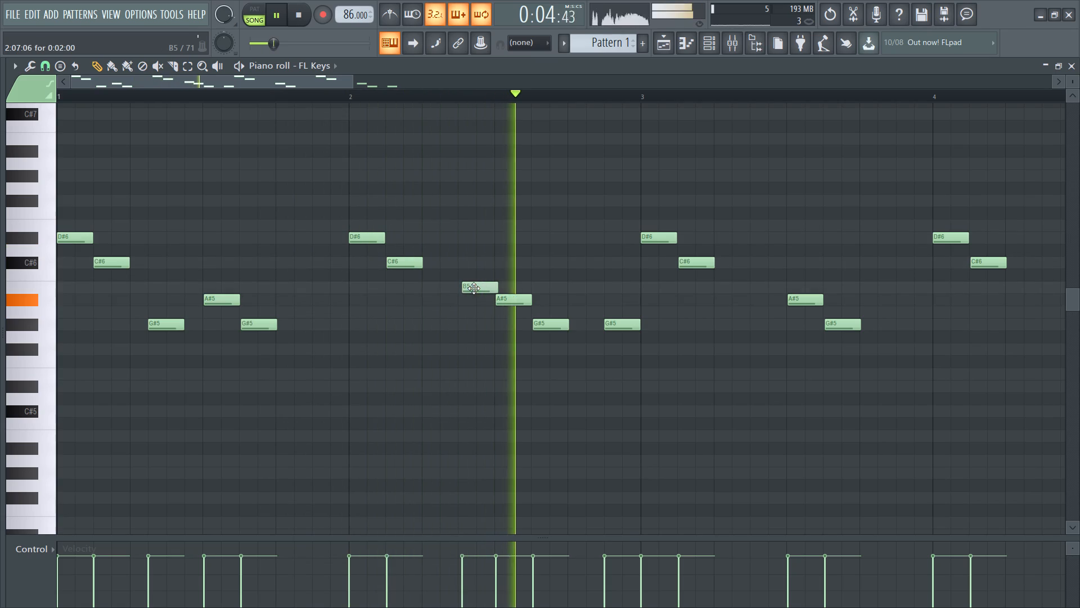
key("space")
key("space")
left_click(470, 288)
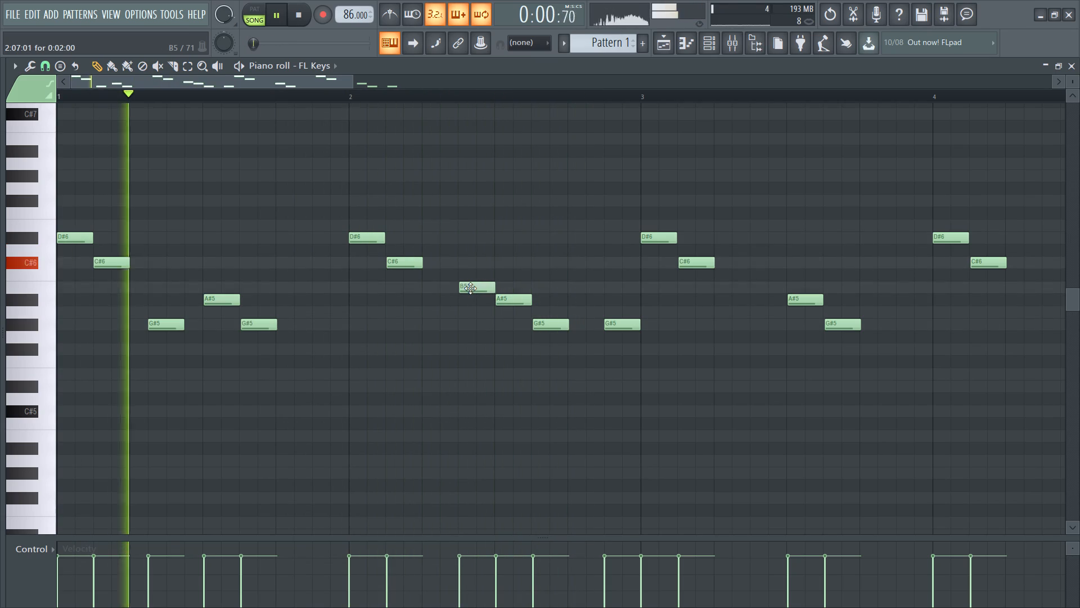
left_click_drag(470, 288, 453, 288)
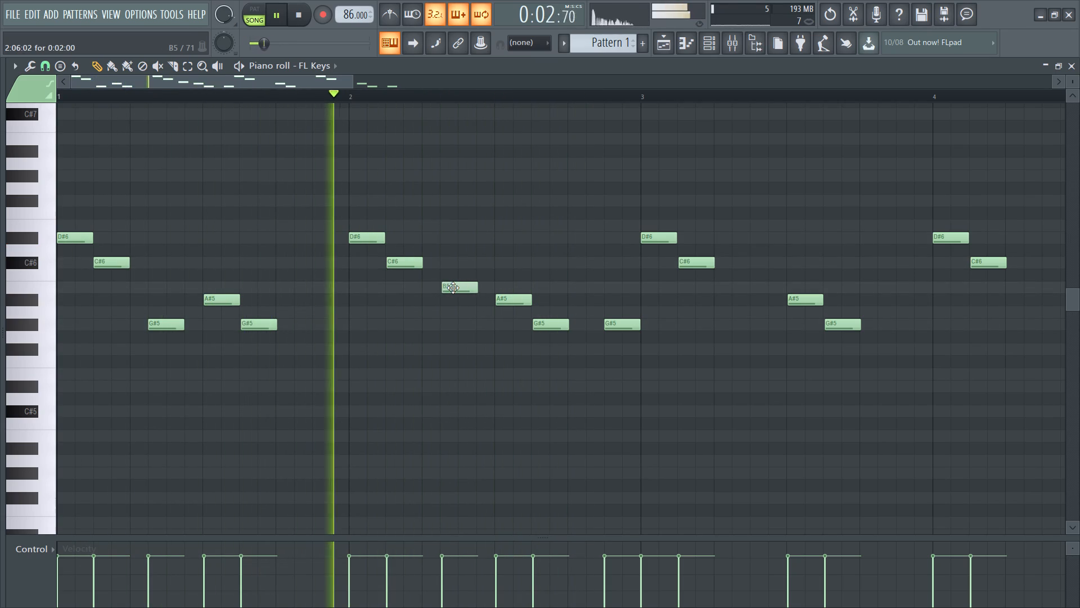
left_click_drag(453, 288, 452, 286)
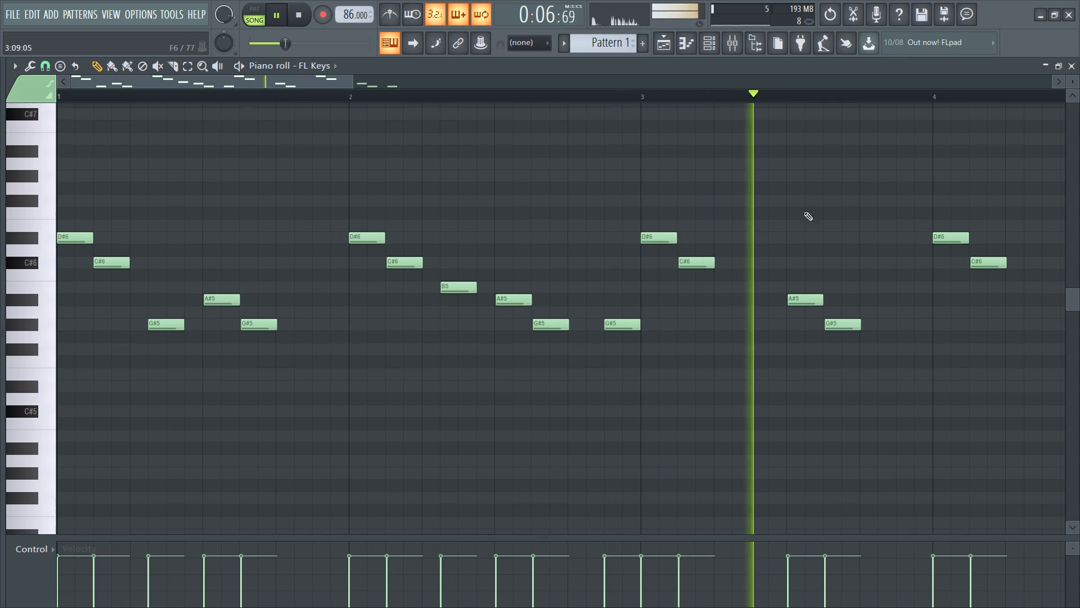
Replay the melody and add a two-step G#5 note at about step 6 of bar 3.
key("space")
key("space")
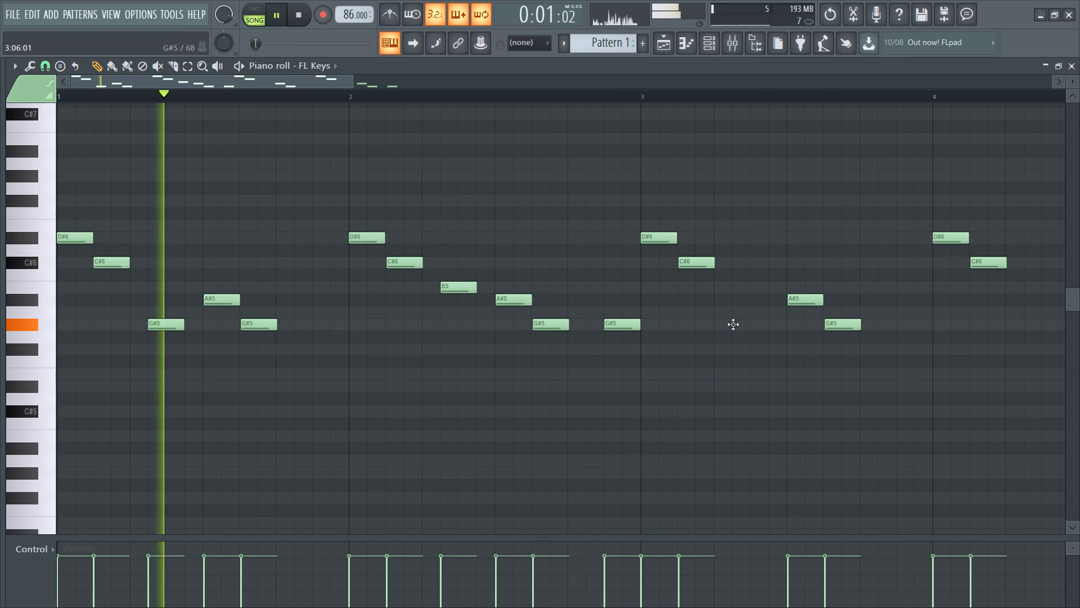
left_click(733, 324)
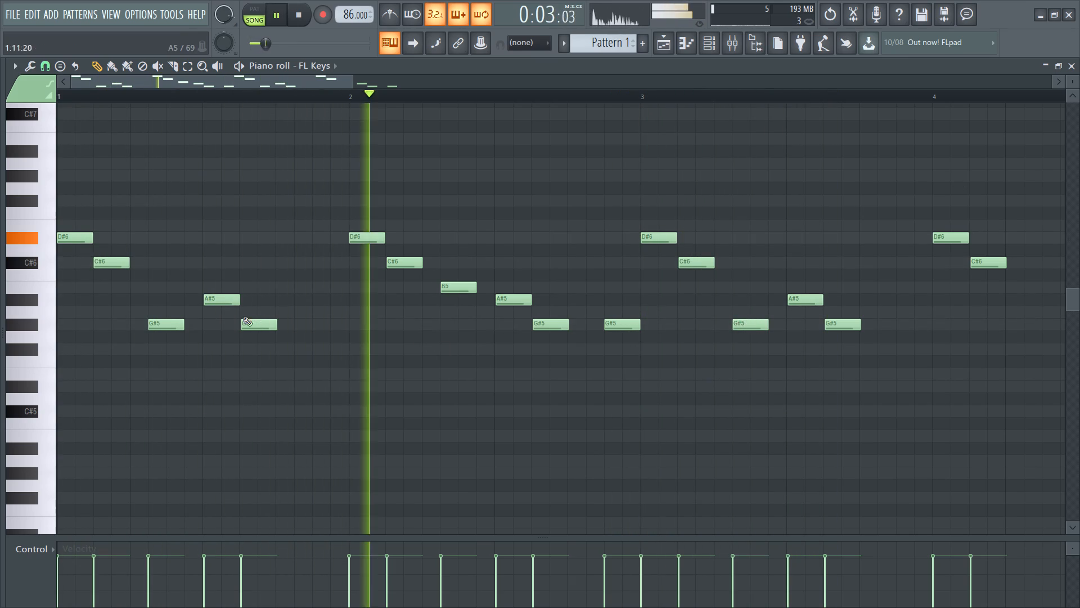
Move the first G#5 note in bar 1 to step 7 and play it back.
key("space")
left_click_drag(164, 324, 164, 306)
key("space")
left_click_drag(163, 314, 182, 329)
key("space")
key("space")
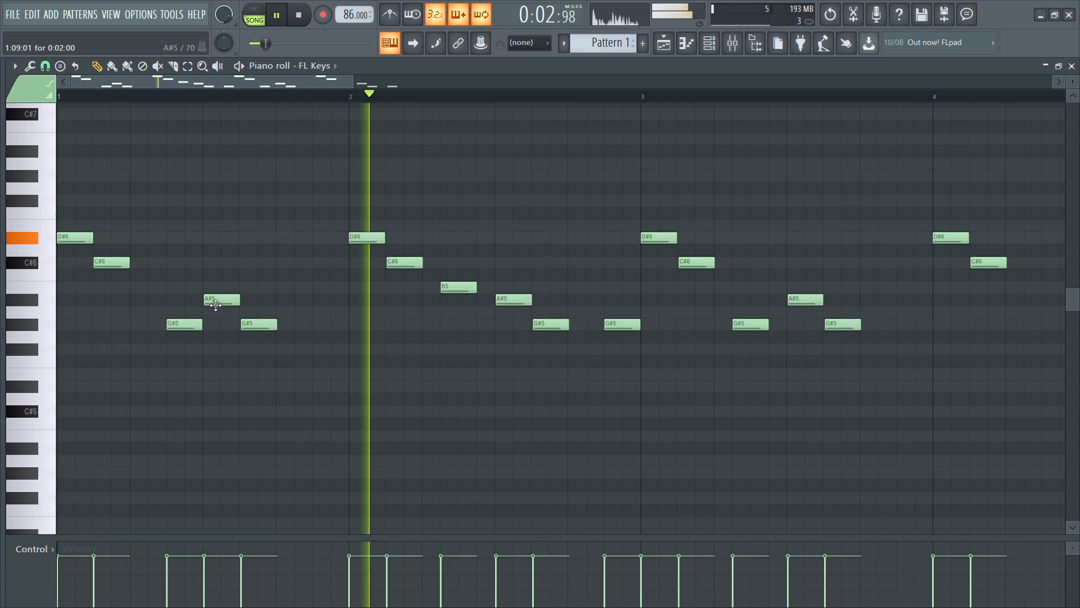
Align the A#5 note in bar 1 to step 9 and replay the melody.
left_click(216, 302)
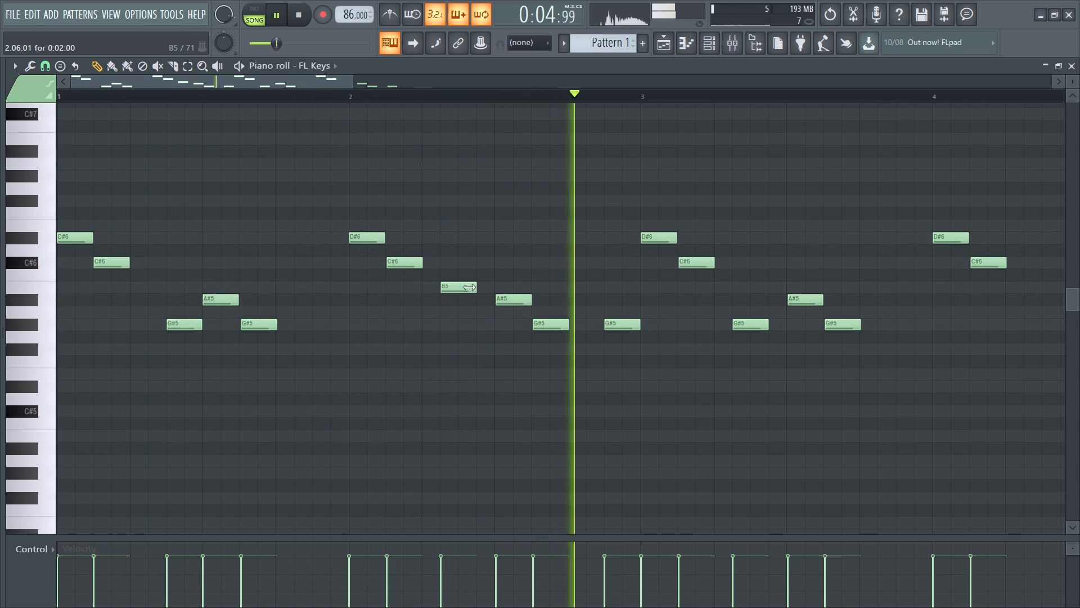
key("space")
key("space")
Lengthen the B5 in bar 2 and the first G#5 in bar 3 to about three steps, up to the A#5 notes.
left_click_drag(473, 289, 490, 305)
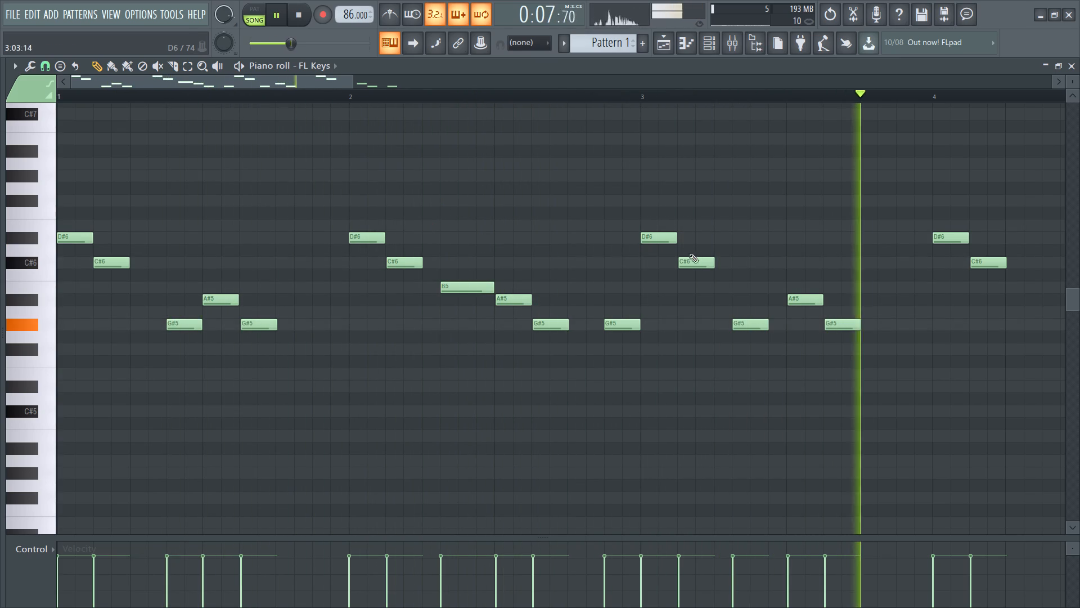
left_click_drag(766, 327, 770, 329)
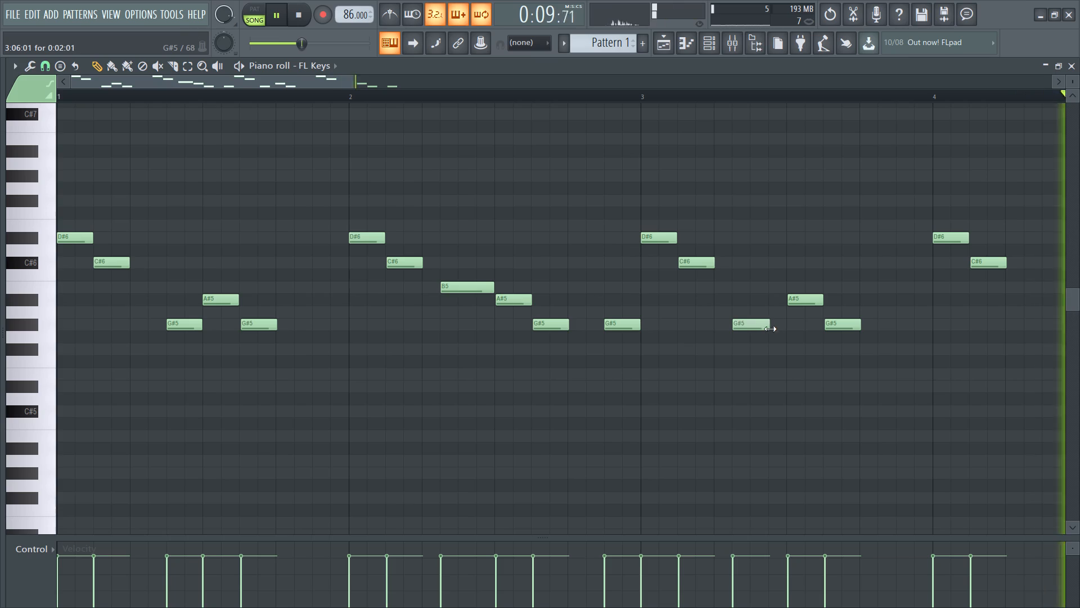
left_click_drag(770, 329, 784, 338)
scroll(616, 311, "down", 6, "ctrl")
key("space")
key("space")
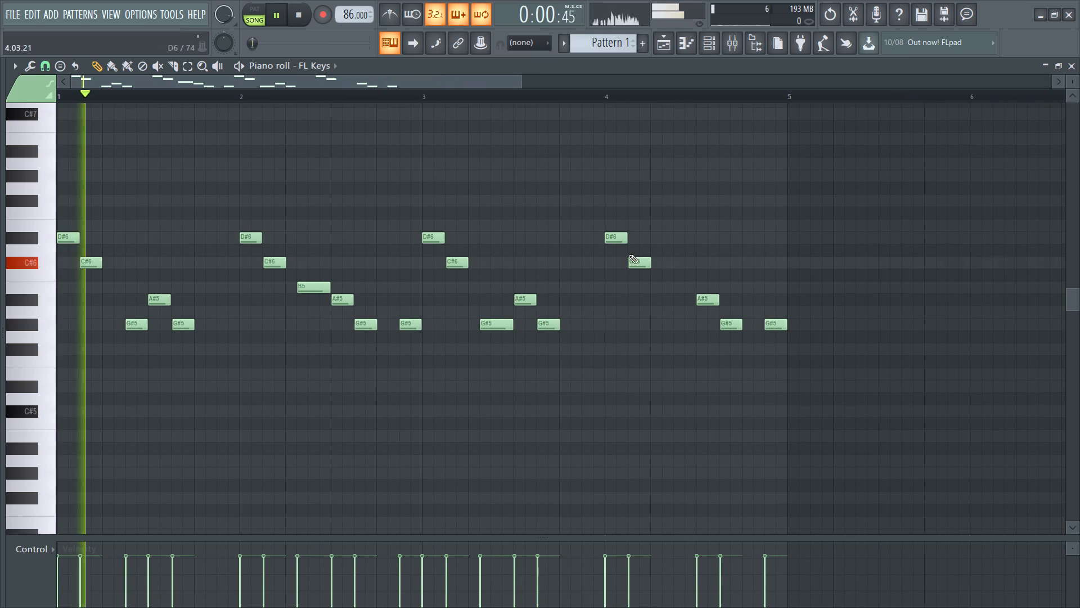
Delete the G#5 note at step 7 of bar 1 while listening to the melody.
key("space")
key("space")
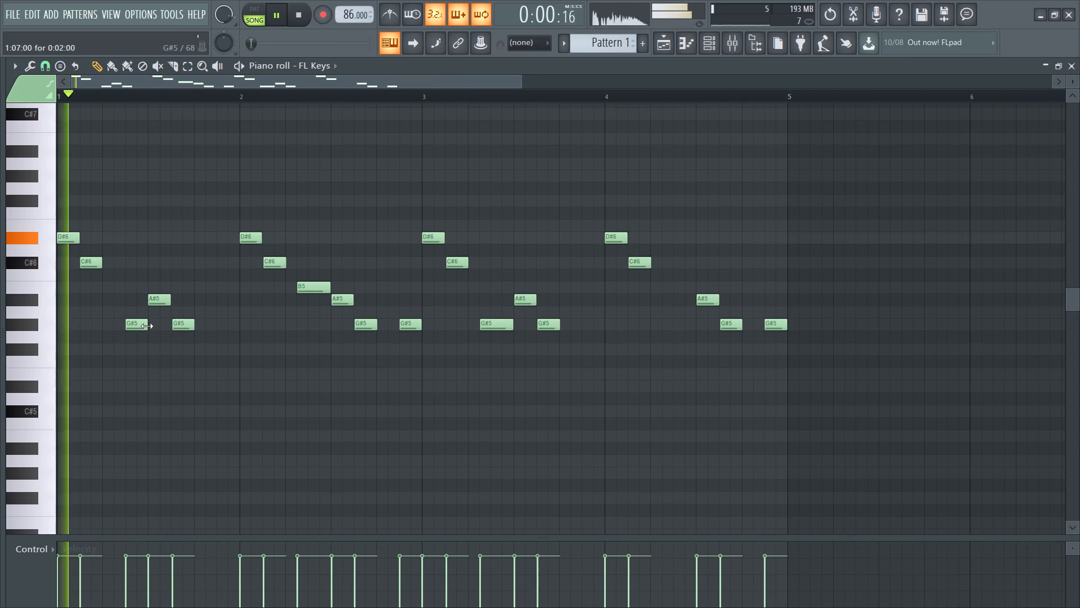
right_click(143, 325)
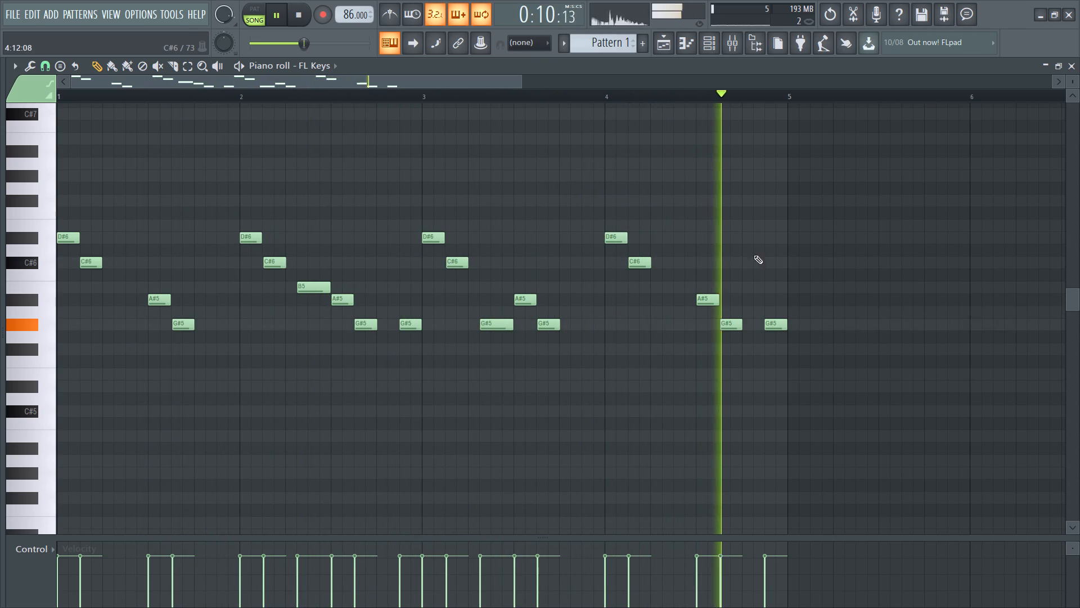
Raise the closing G#5 note of bar 4 to B5, keep it ending at the bar line, and play it back.
key("space")
left_click_drag(772, 326, 772, 315)
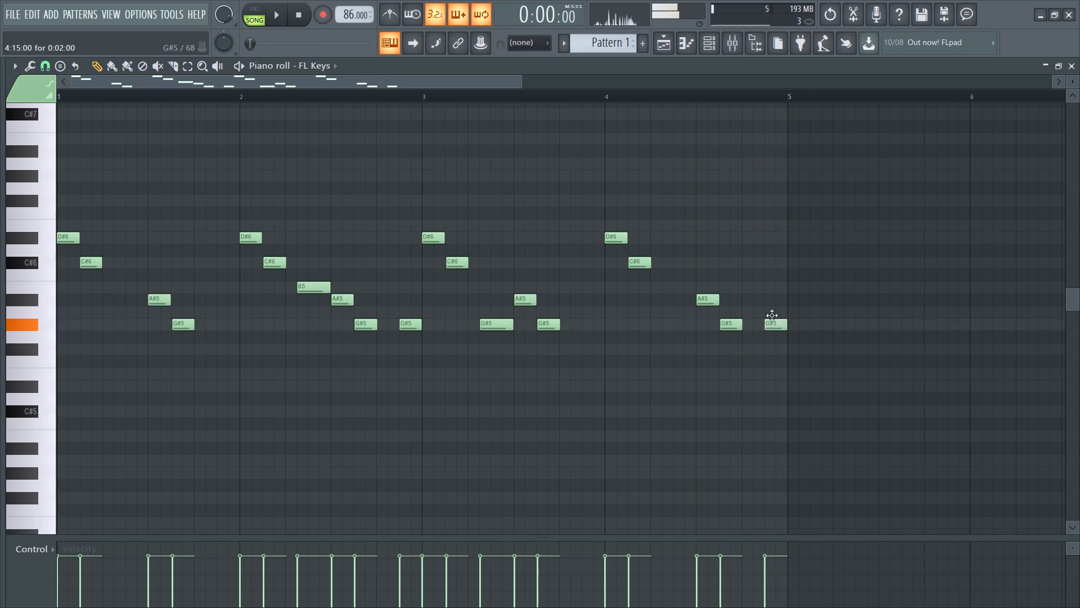
left_click_drag(772, 315, 771, 289)
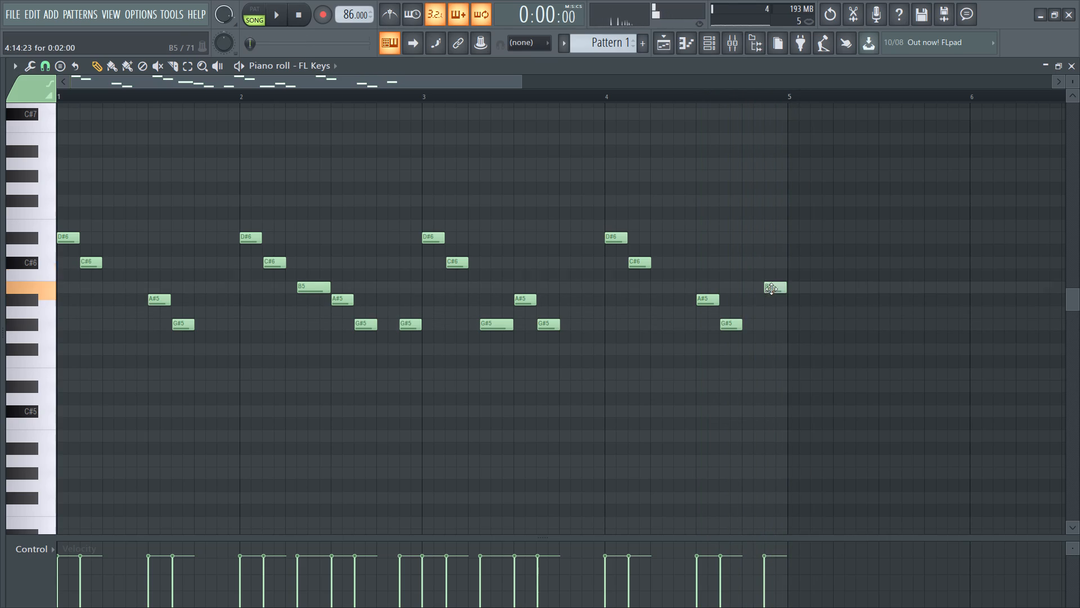
left_click_drag(771, 289, 771, 292)
key("space")
scroll(772, 291, "up", 4, "ctrl")
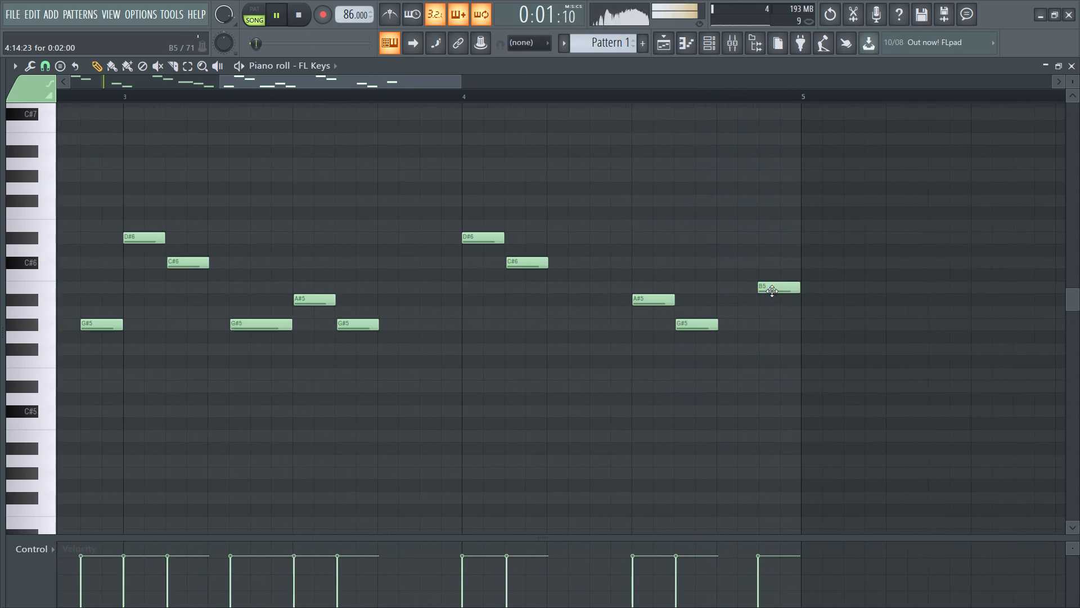
scroll(772, 291, "up", 3, "ctrl")
left_click(772, 290)
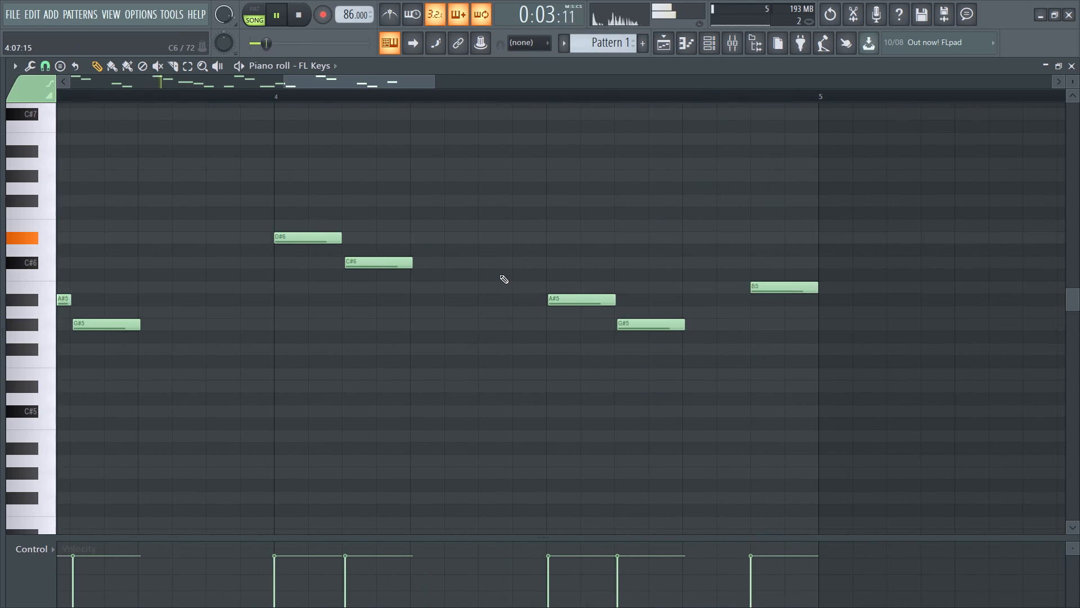
Listen to the full melody, check it in the channel rack with the other parts, and reopen the FL Keys piano roll.
scroll(499, 275, "down", 11, "ctrl")
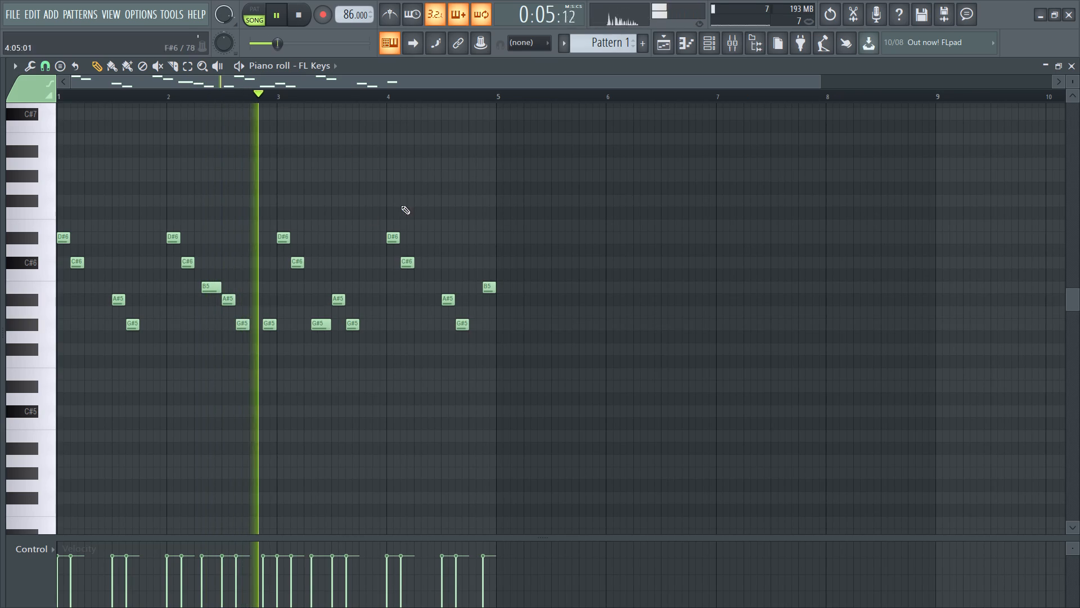
scroll(287, 214, "down", 3, "ctrl")
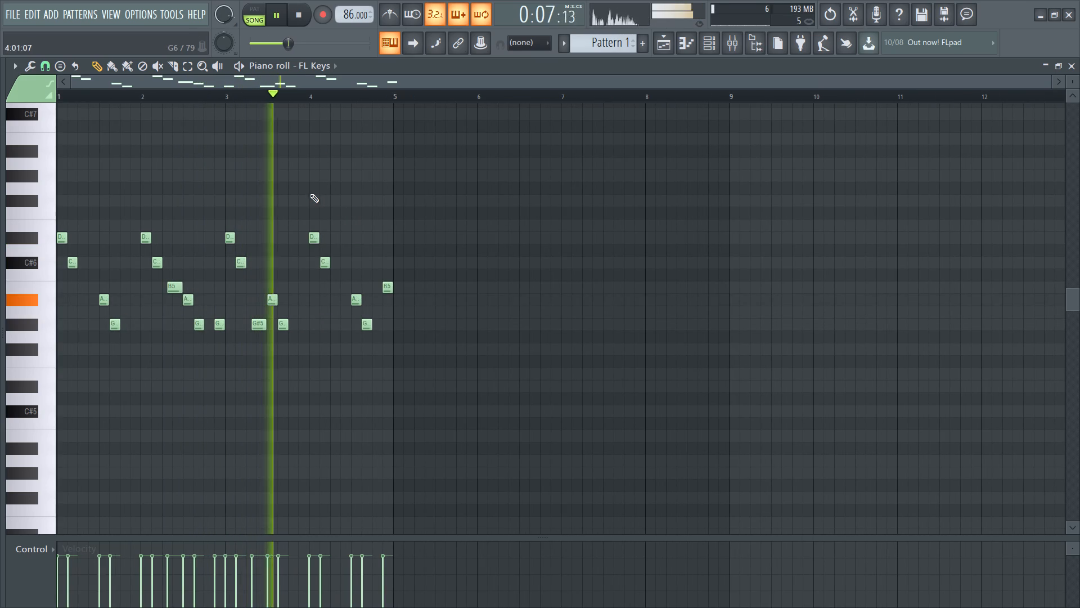
left_click(682, 35)
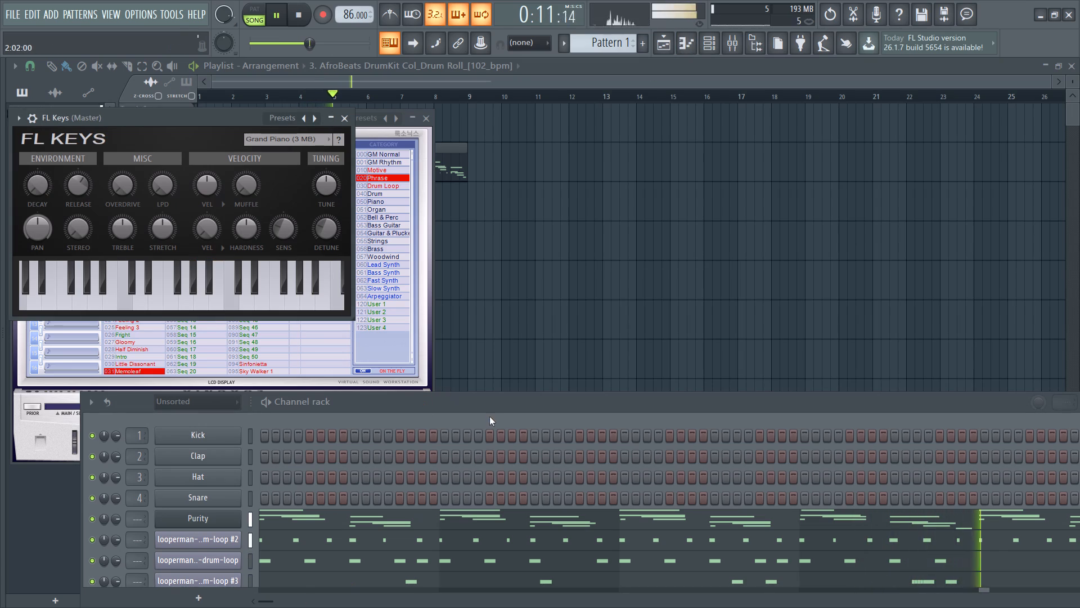
left_click_drag(491, 405, 509, 214)
key("space")
key("space")
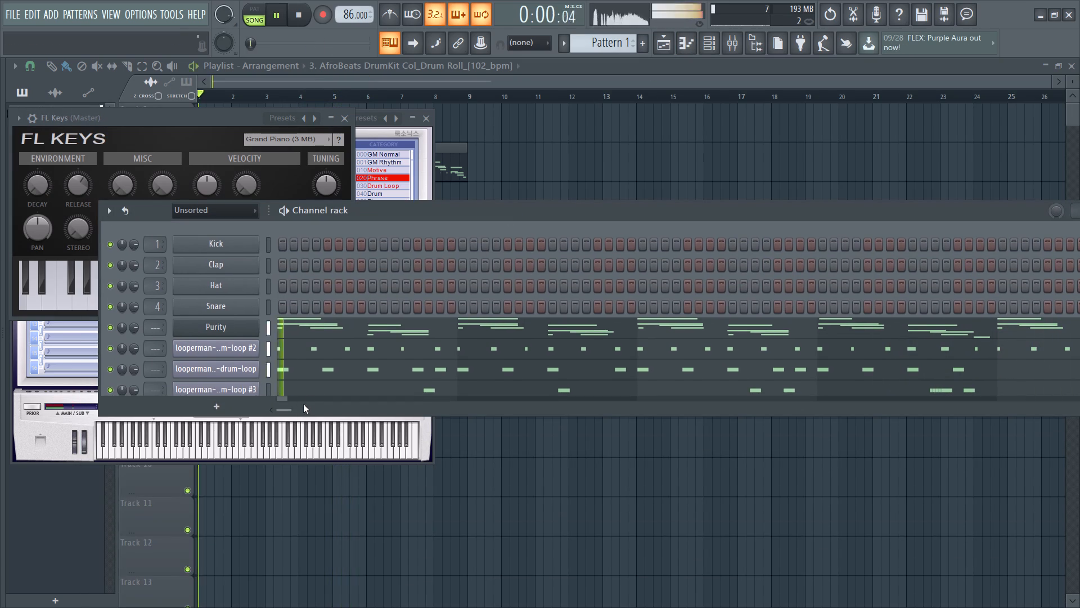
scroll(334, 363, "down", 4)
left_click(335, 378)
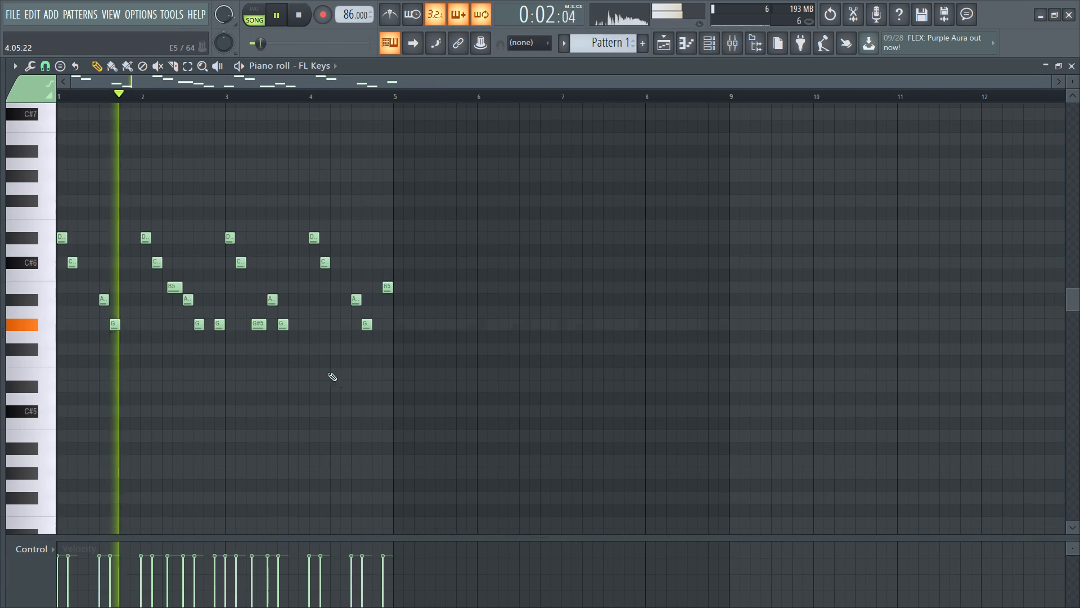
Add a two-step A6 note above the opening D#6 at the start of bar 1 and play it back.
scroll(33, 214, "up", 10, "ctrl")
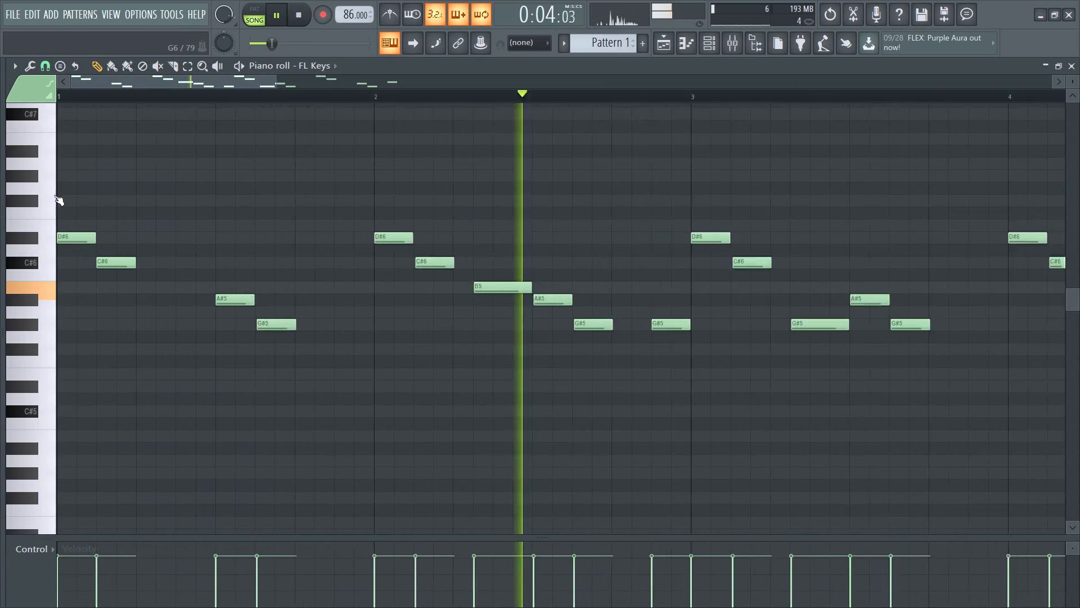
scroll(54, 195, "up", 1, "ctrl")
key("space")
left_click_drag(72, 166, 40, 159)
key("space")
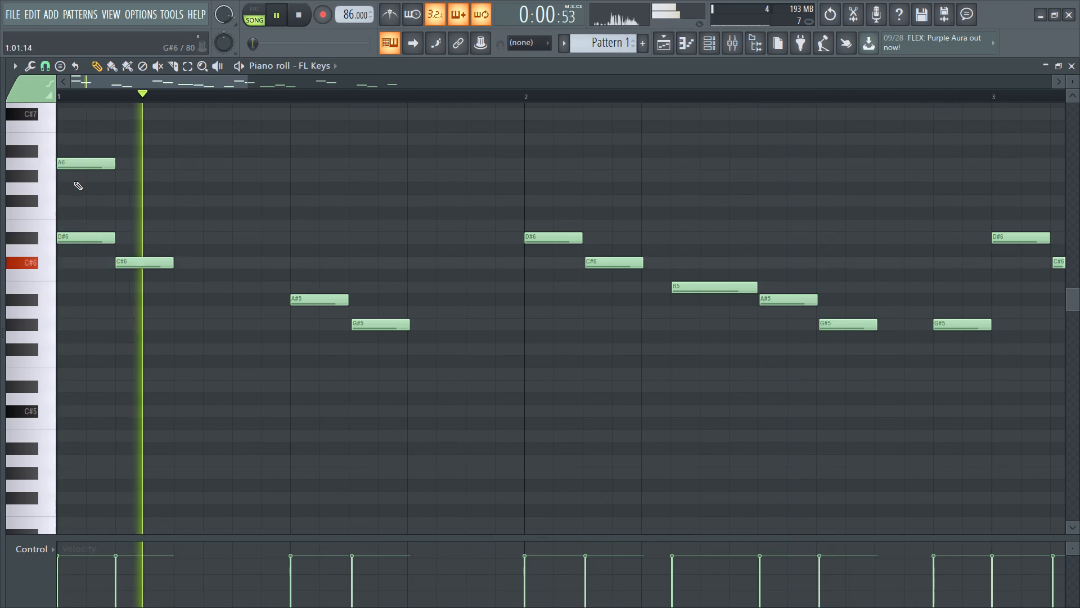
Lower the A6 note at the start of bar 1 to G#6 and play it back.
scroll(73, 182, "up", 2)
key("space")
left_click_drag(75, 241, 75, 257)
key("space")
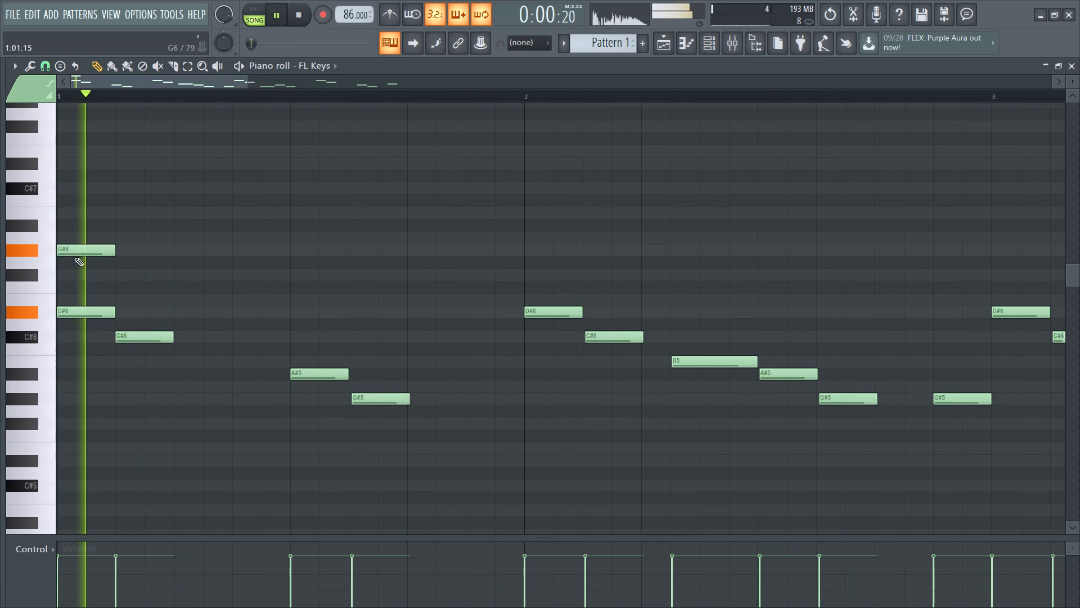
key("space")
key("space")
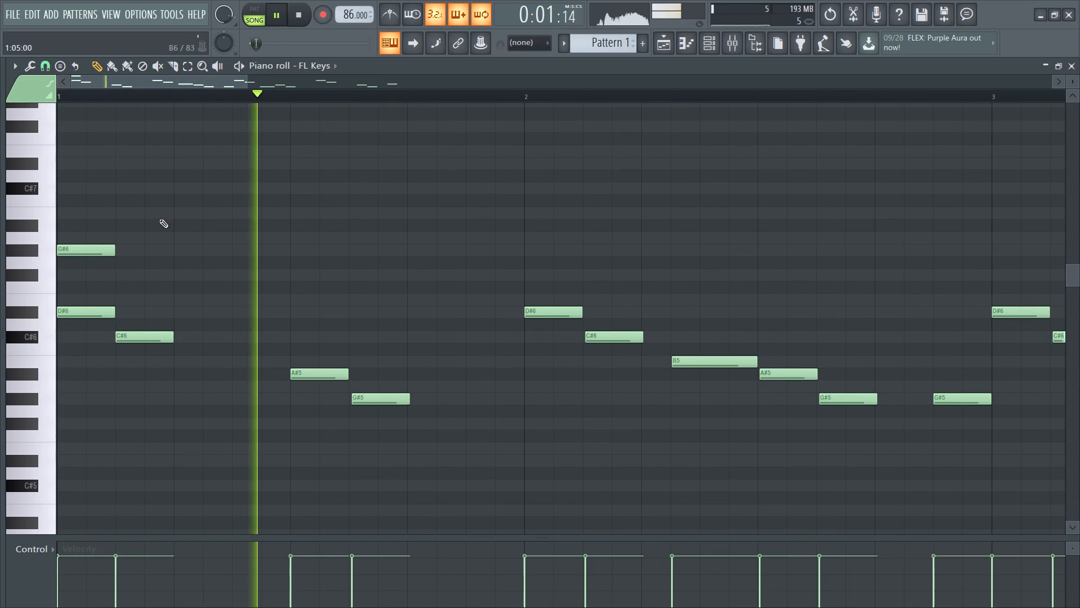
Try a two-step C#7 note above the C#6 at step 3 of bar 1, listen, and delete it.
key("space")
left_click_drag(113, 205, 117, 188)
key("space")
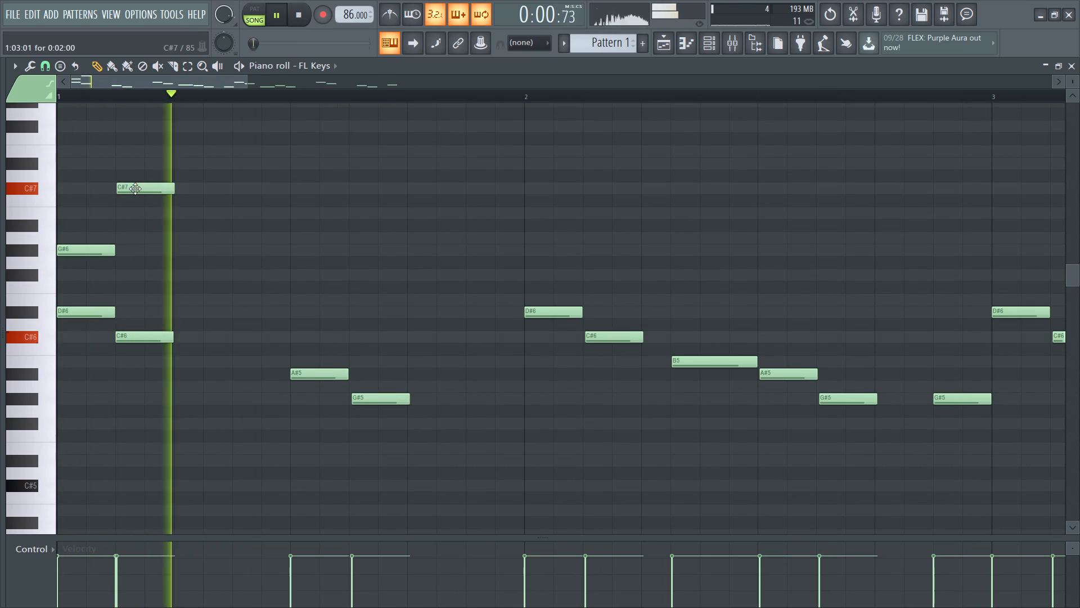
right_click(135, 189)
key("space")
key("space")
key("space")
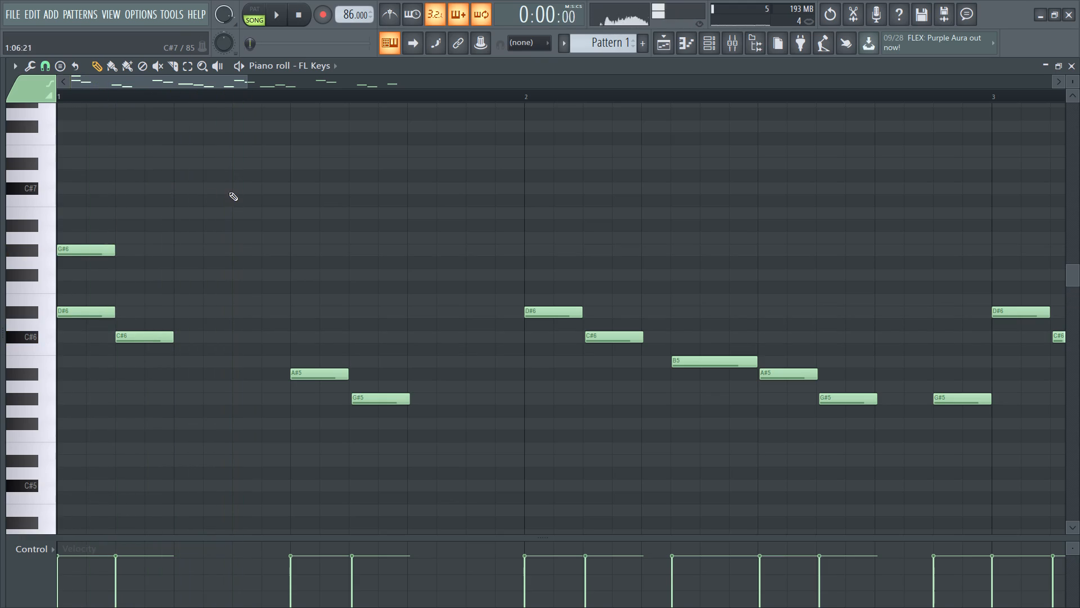
Add a two-step C#7 note at step 6 of bar 1 and play it back.
key("space")
left_click(202, 187)
left_click(224, 187)
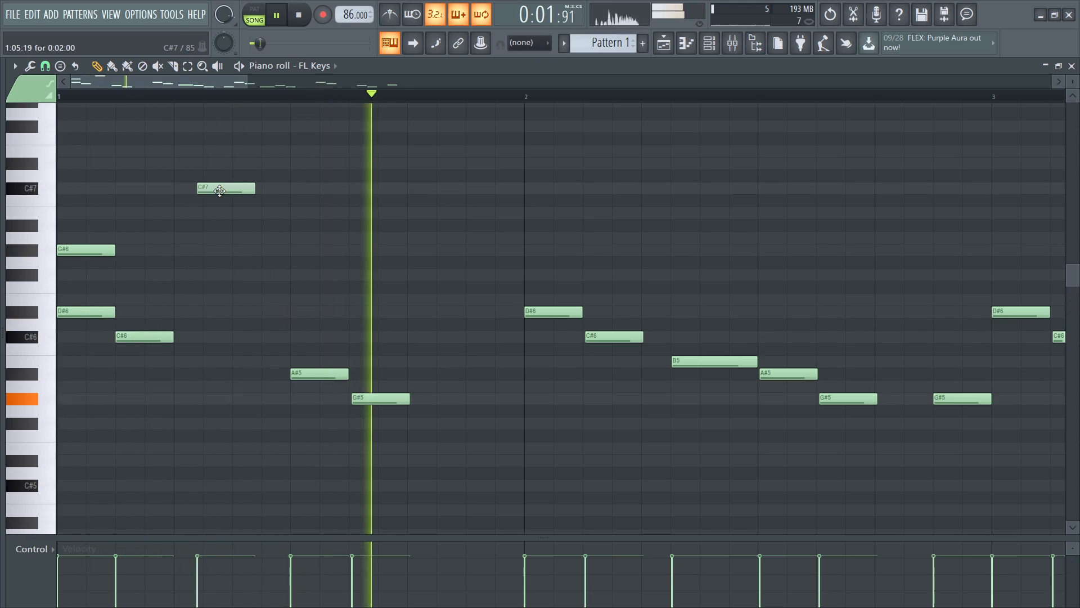
key("space")
key("space")
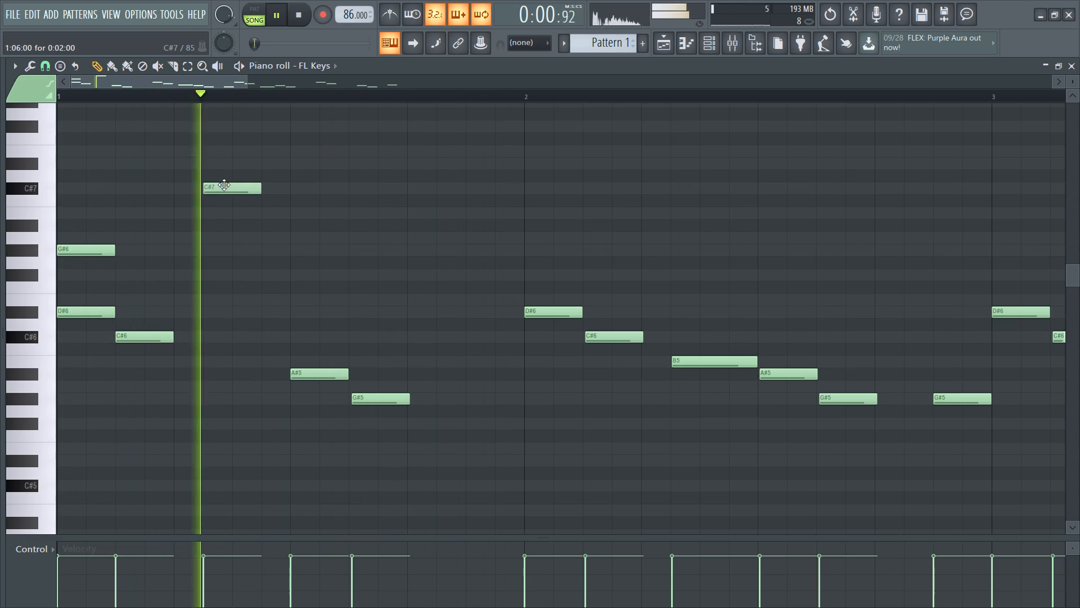
Add a two-step A#6 note at the end of bar 1, ending at the bar line, and play it back.
scroll(236, 230, "down", 4, "ctrl")
key("space")
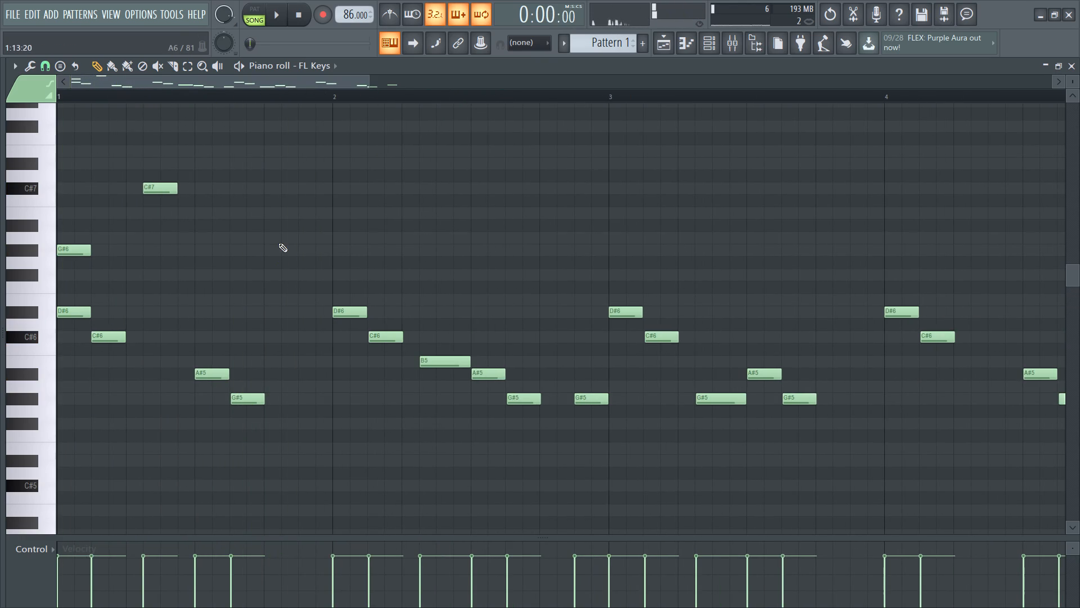
left_click_drag(281, 242, 295, 235)
key("space")
left_click(309, 227)
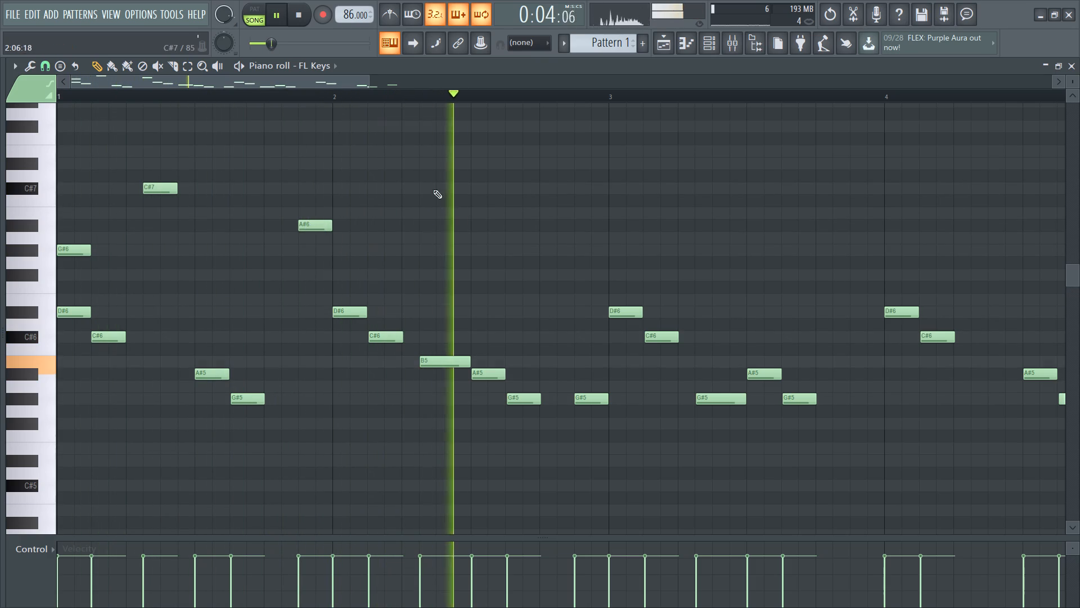
key("space")
key("space")
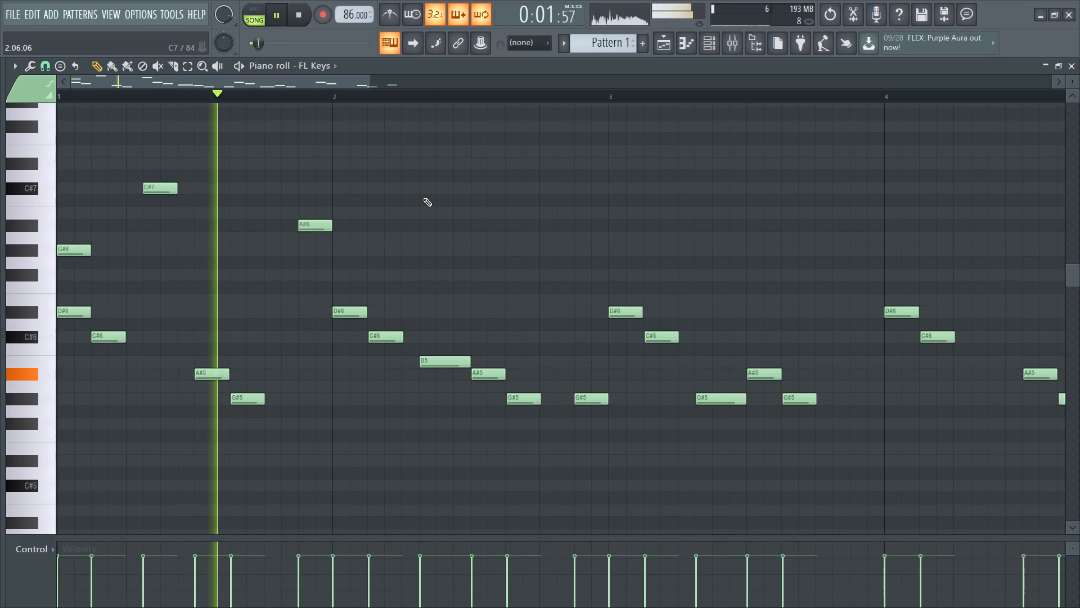
Add a two-step B6 note above the B5 at step 6 of bar 2 and play it back.
left_click(420, 191)
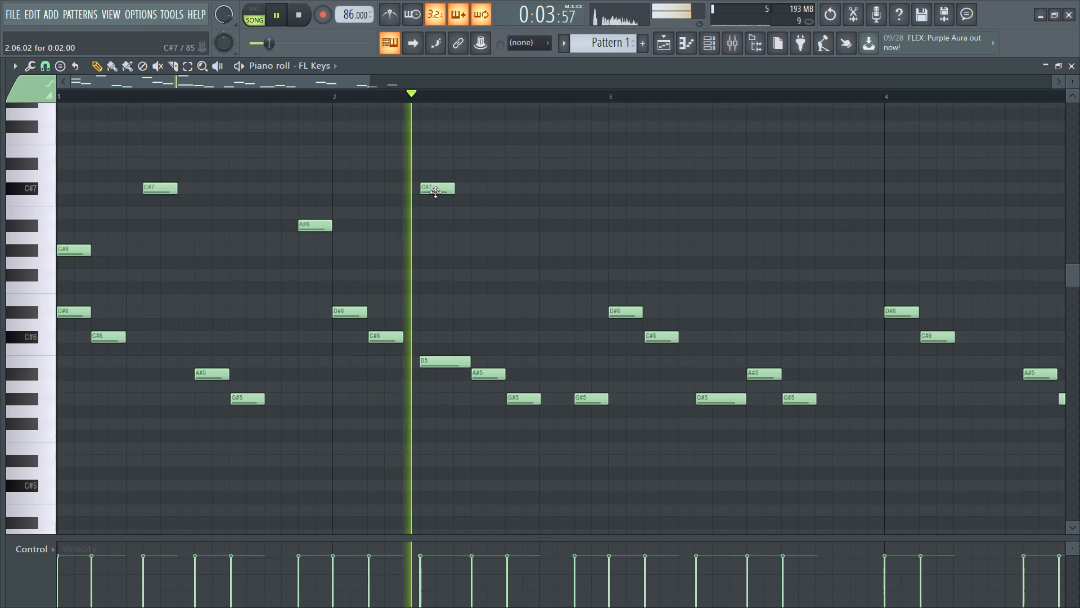
key("space")
left_click_drag(435, 192, 435, 222)
key("space")
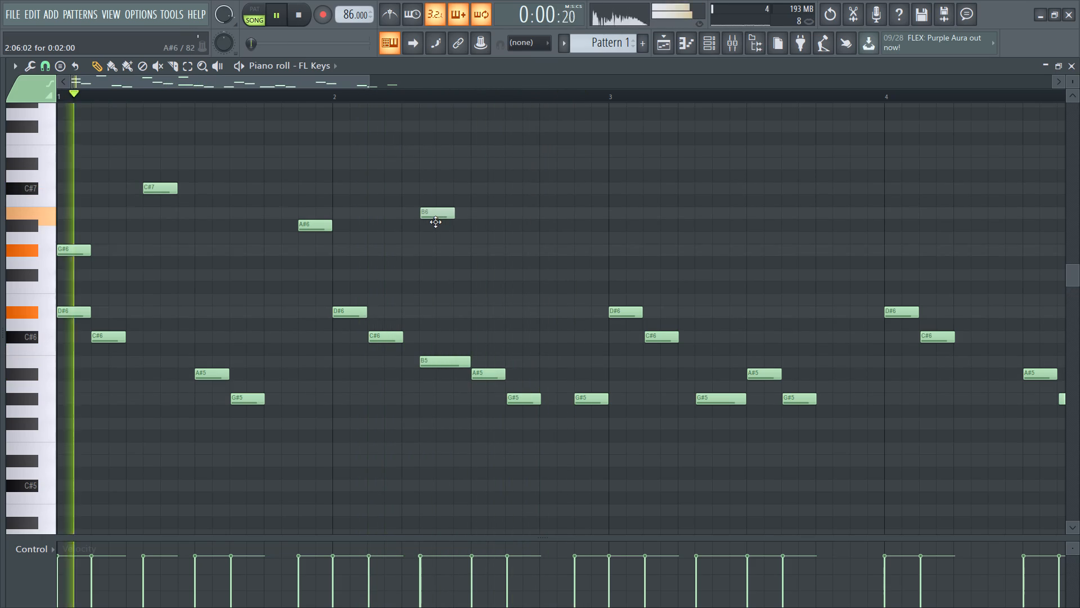
left_click_drag(435, 222, 434, 220)
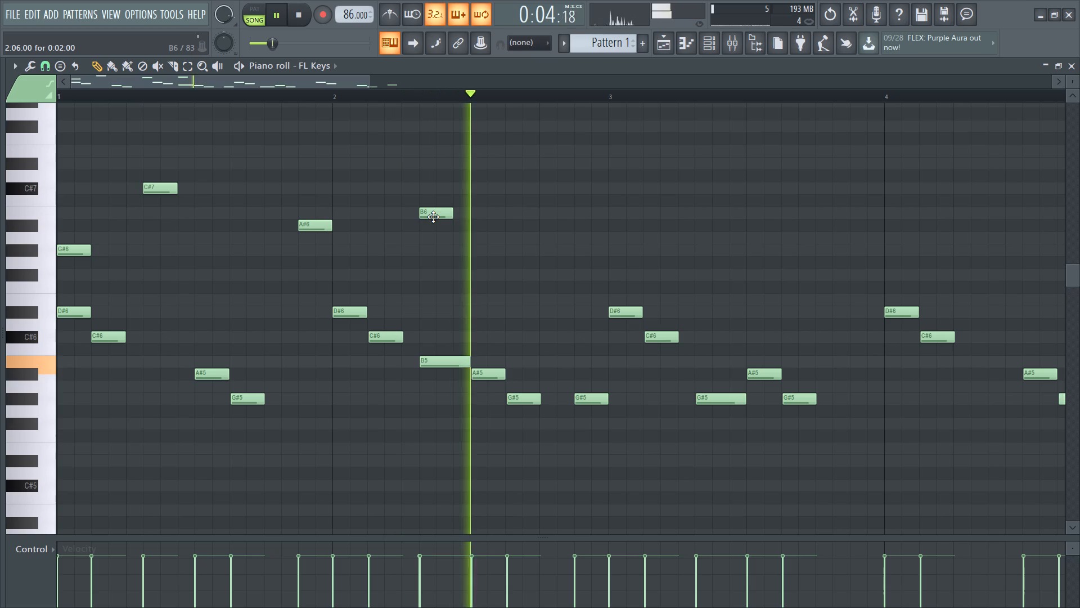
Move the B6 note to step 7 of bar 2 and play it back.
key("space")
left_click_drag(430, 215, 448, 218)
key("space")
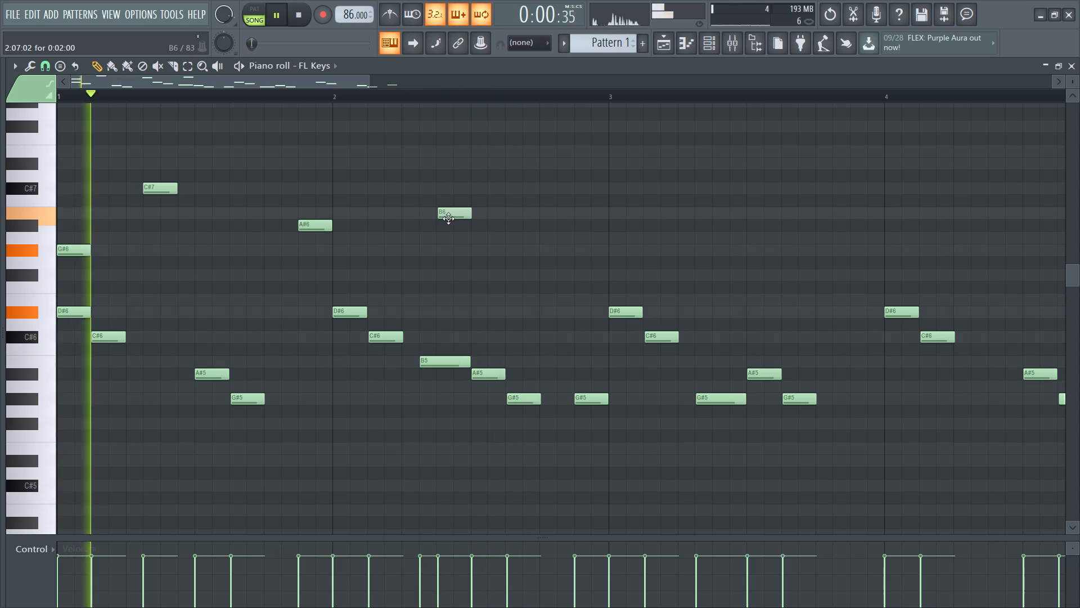
left_click_drag(448, 218, 447, 216)
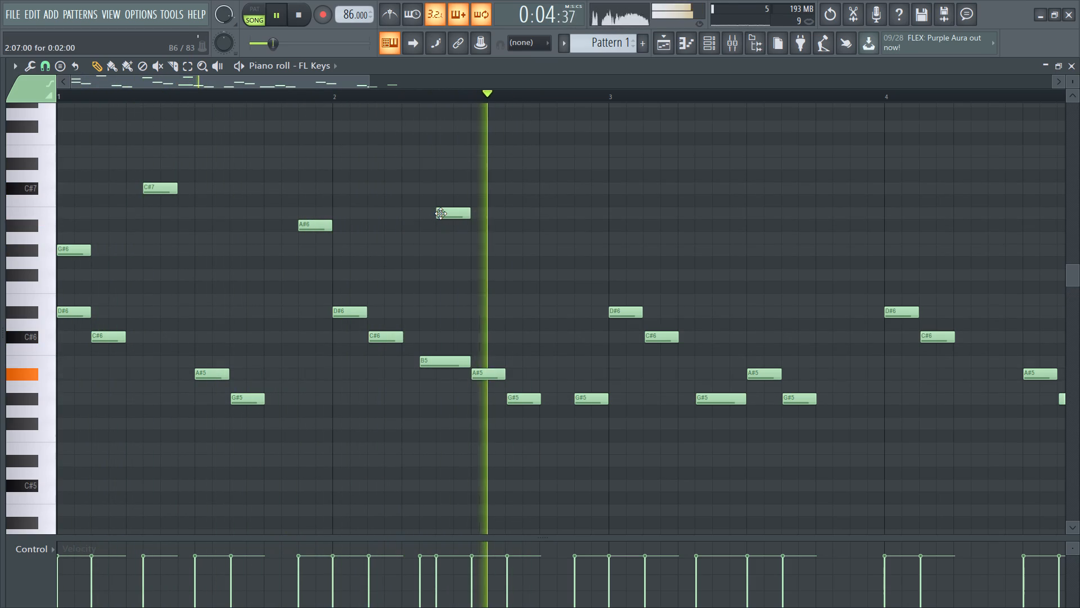
key("space")
left_click(447, 217)
key("space")
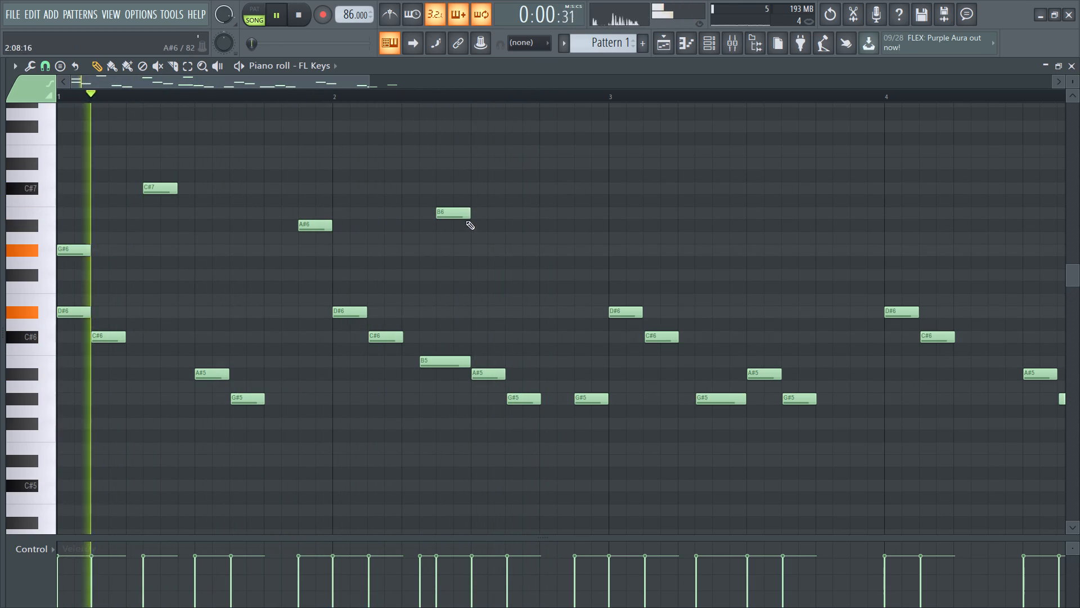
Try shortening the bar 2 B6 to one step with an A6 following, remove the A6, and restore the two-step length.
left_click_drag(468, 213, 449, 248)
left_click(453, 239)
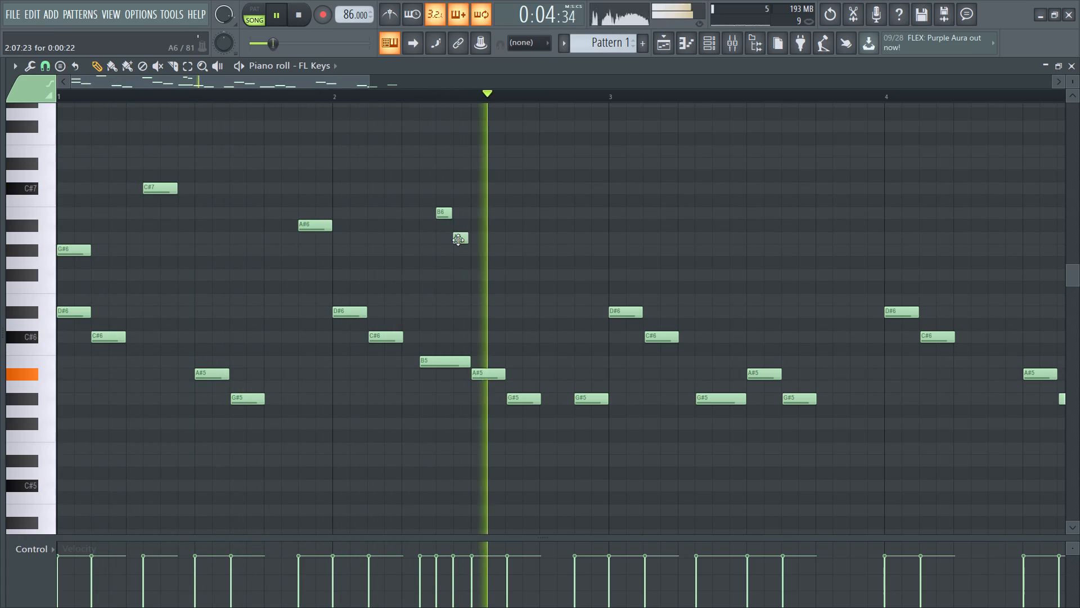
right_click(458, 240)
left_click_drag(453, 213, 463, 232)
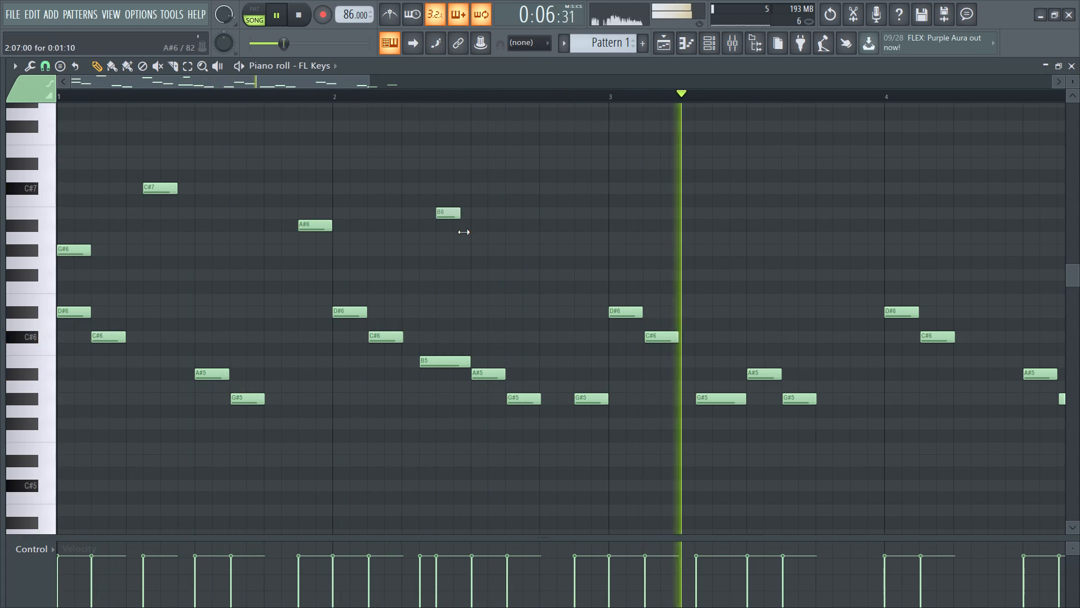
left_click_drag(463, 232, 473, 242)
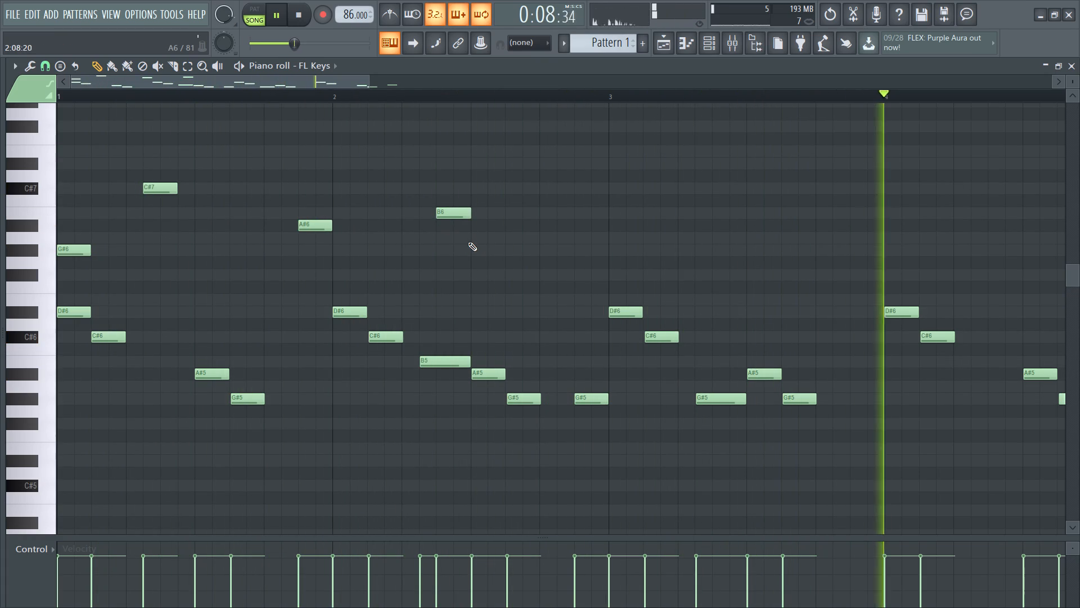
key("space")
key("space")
Add a two-step D#7 note on top of the G#6 and D#6 at the start of bar 1 and play it back.
scroll(412, 218, "down", 3, "ctrl")
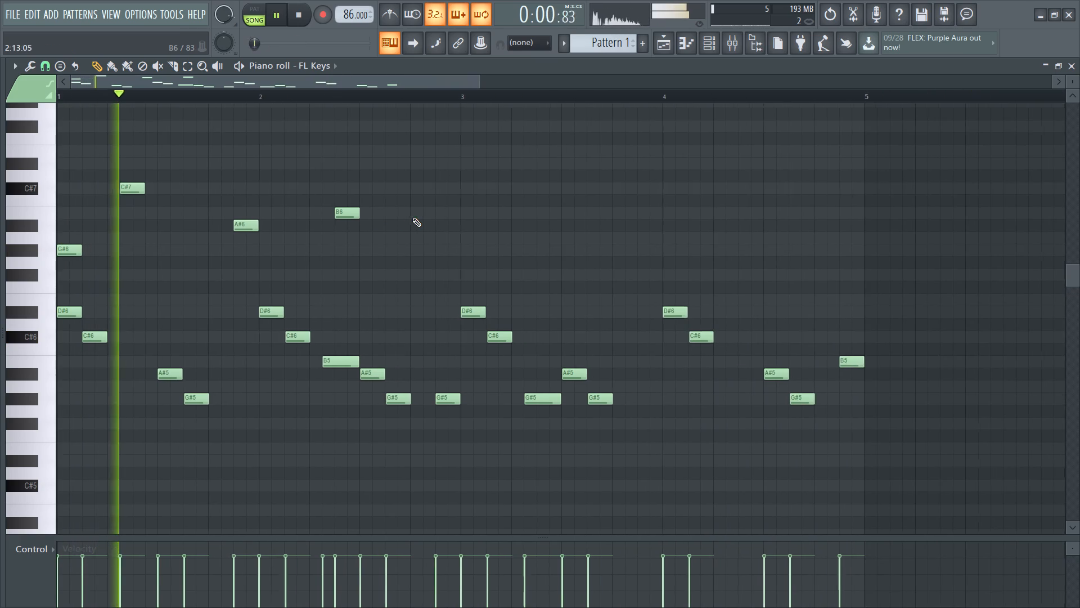
key("space")
left_click(74, 254)
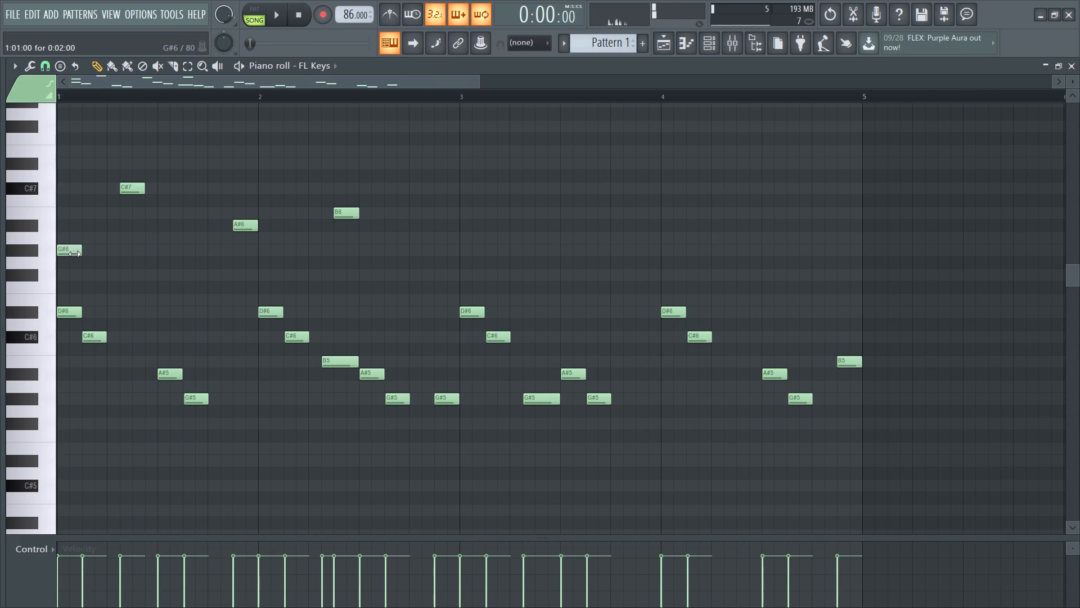
left_click(59, 252)
scroll(60, 253, "up", 2)
key("space")
left_click_drag(64, 264, 52, 258)
key("space")
key("space")
key("space")
left_click_drag(62, 262, 57, 222)
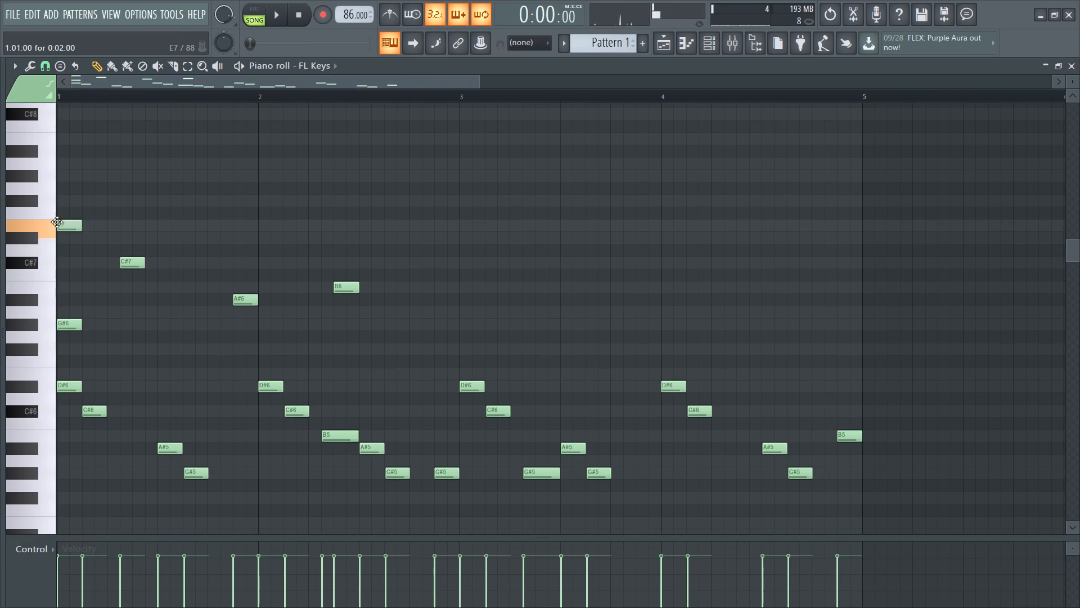
left_click_drag(57, 222, 48, 235)
key("space")
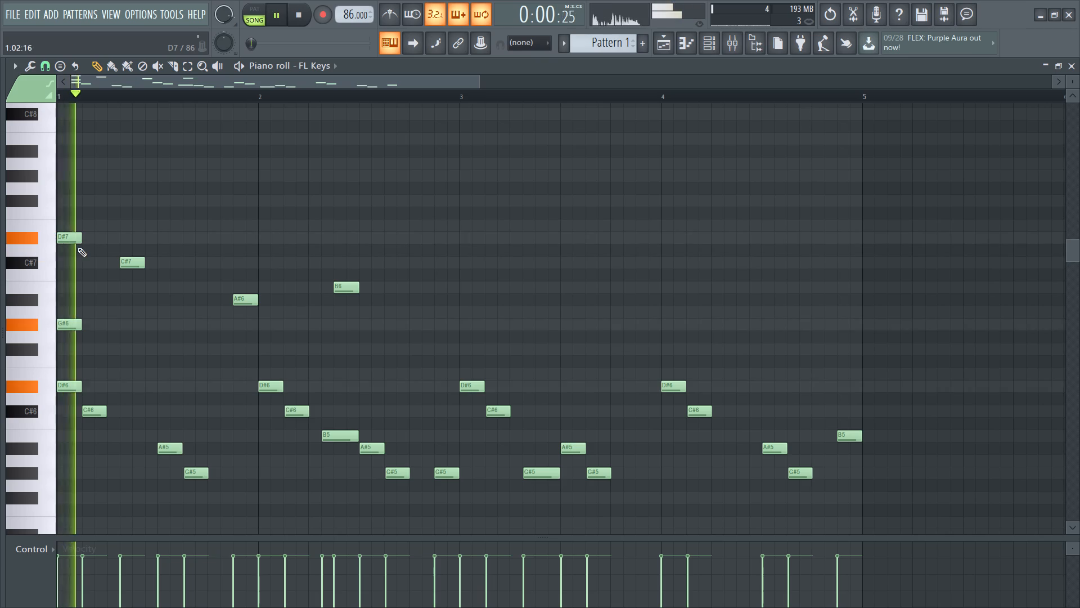
key("space")
key("space")
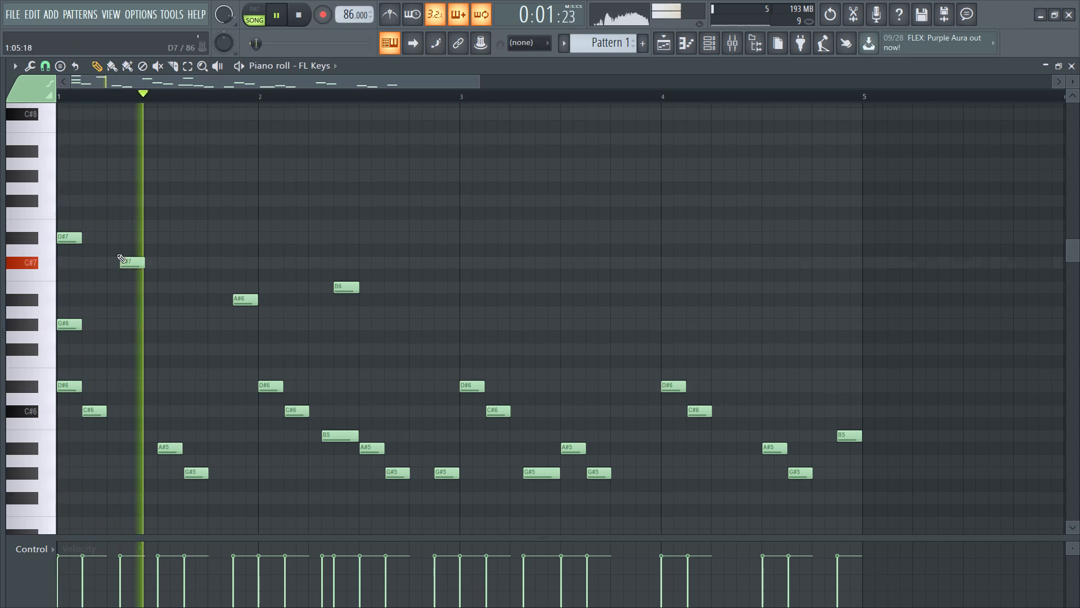
key("space")
key("space")
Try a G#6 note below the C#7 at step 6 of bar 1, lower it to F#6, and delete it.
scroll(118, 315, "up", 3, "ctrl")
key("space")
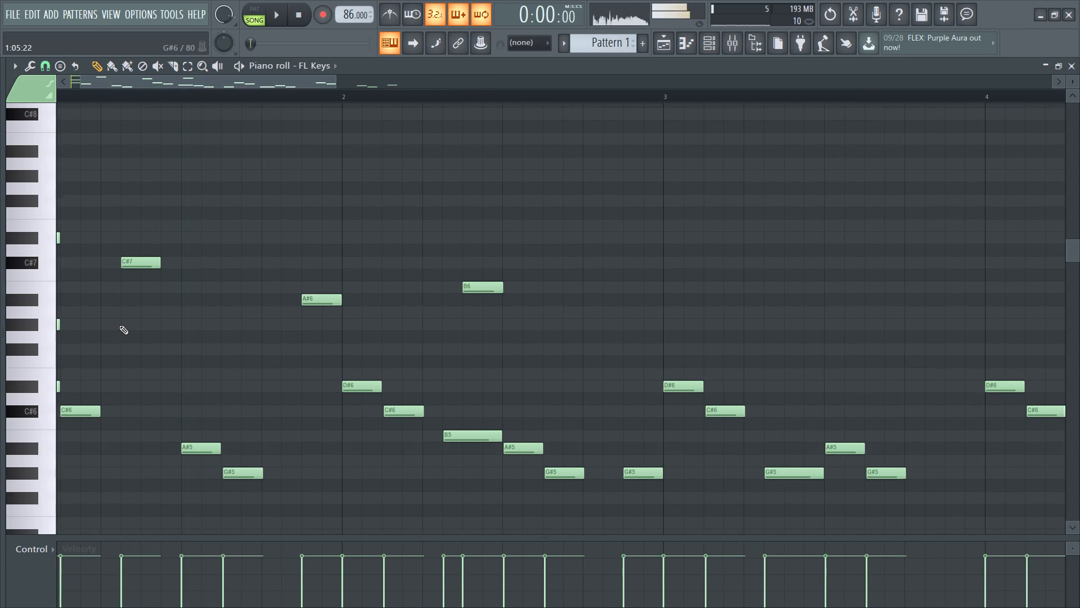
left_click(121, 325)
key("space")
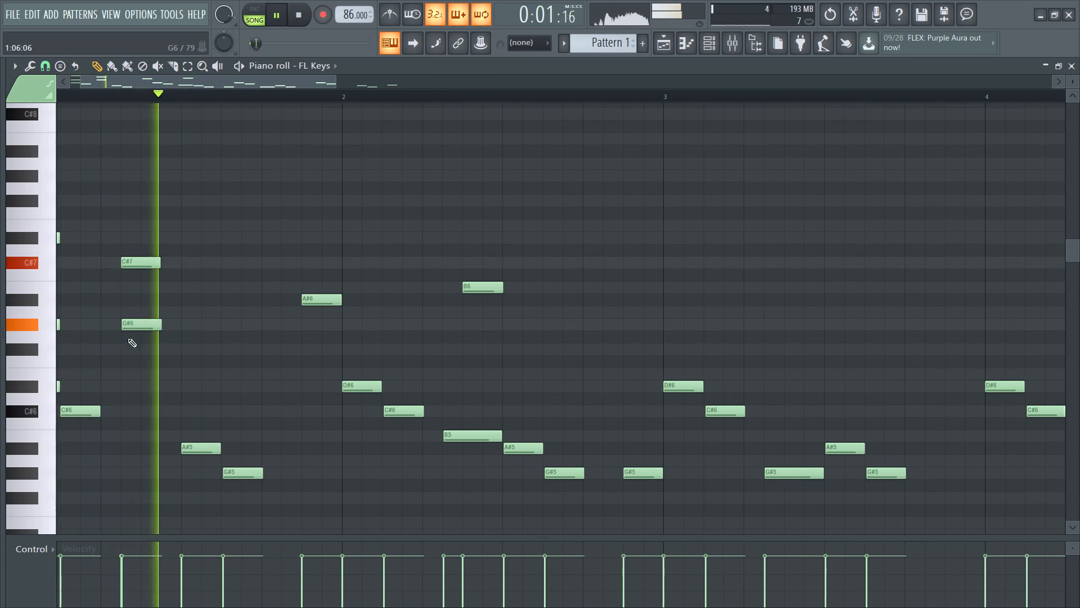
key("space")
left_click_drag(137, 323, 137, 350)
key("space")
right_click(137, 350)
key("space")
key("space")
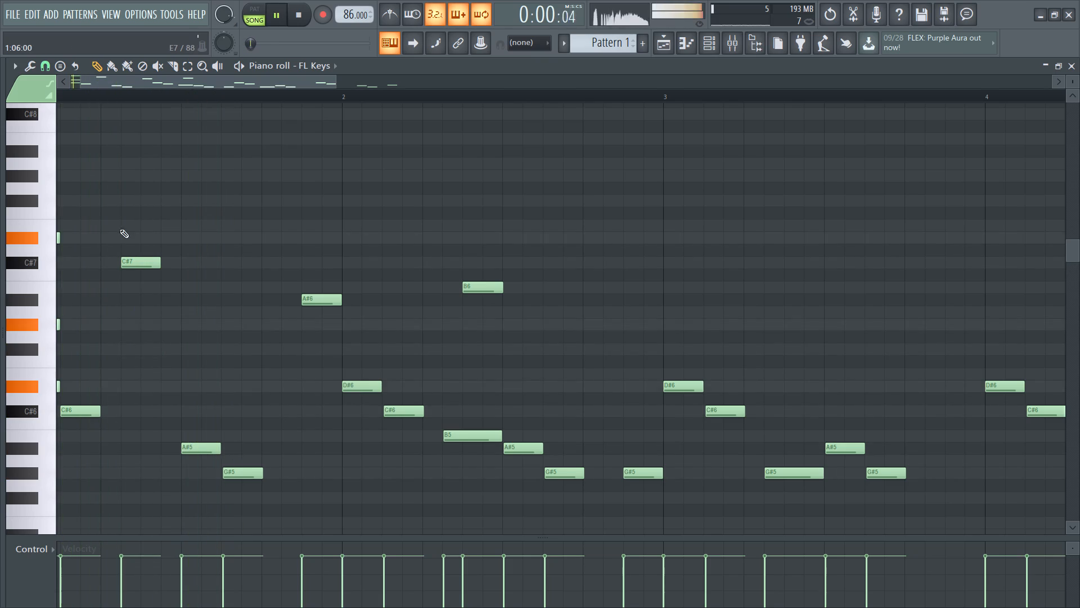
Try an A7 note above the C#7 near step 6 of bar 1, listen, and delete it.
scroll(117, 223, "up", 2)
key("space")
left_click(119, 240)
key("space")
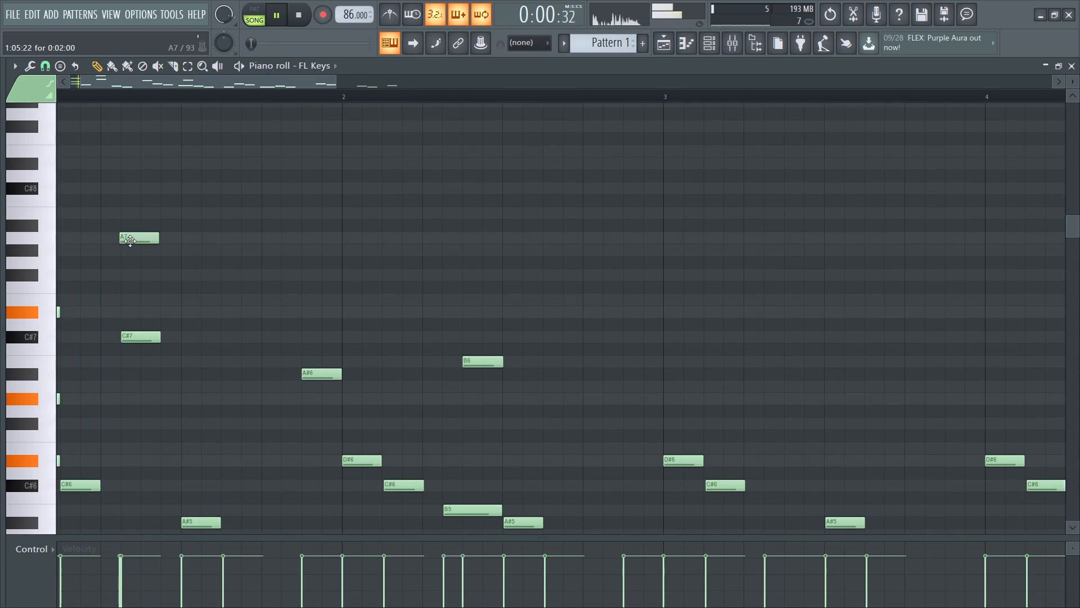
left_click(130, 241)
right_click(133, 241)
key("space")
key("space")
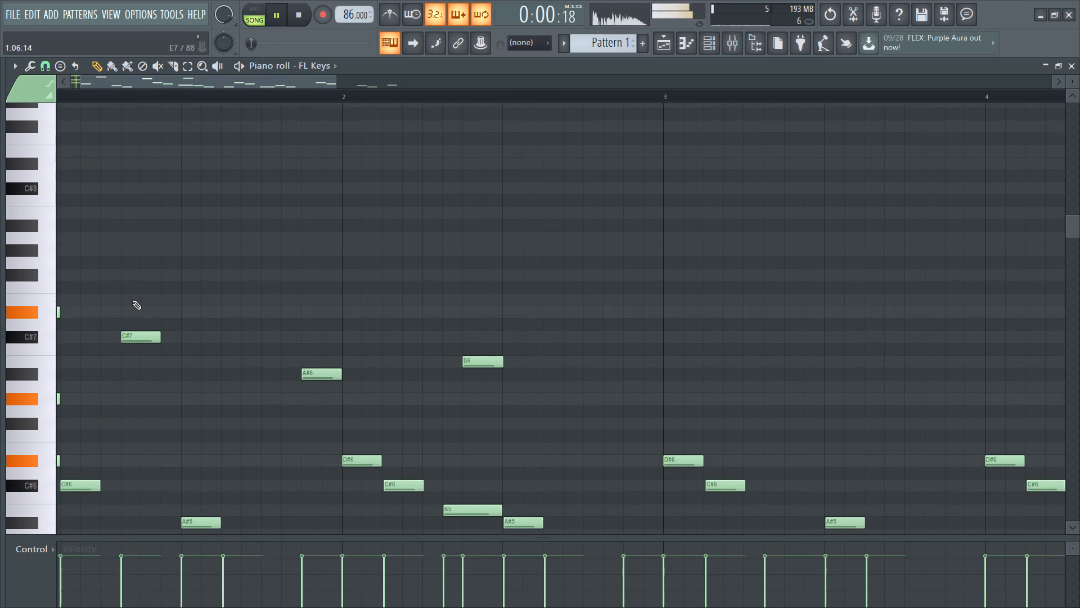
Add a two-step D#6 note above the A#5 at step 9 of bar 1 and play it back.
scroll(132, 301, "down", 3)
scroll(147, 308, "down", 1, "ctrl")
key("space")
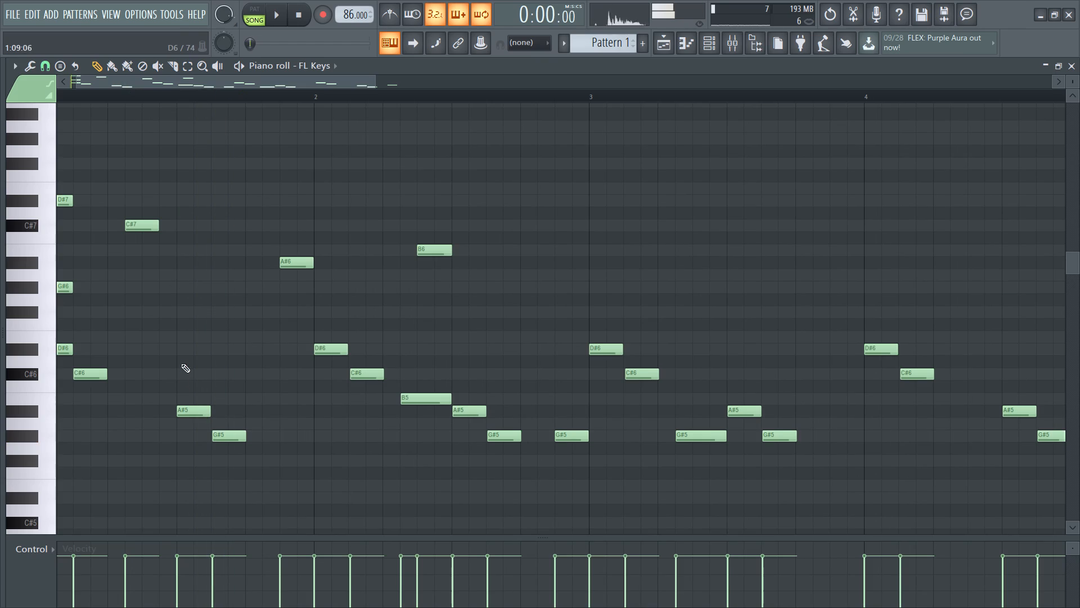
left_click_drag(182, 344, 175, 331)
key("space")
left_click(184, 340)
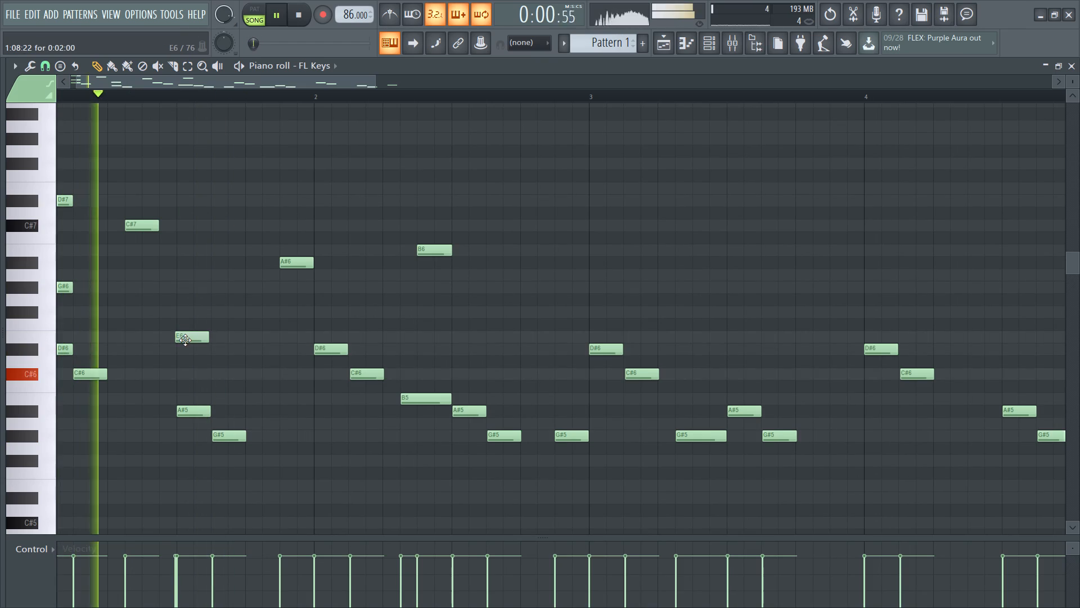
key("space")
left_click_drag(184, 341, 184, 355)
key("space")
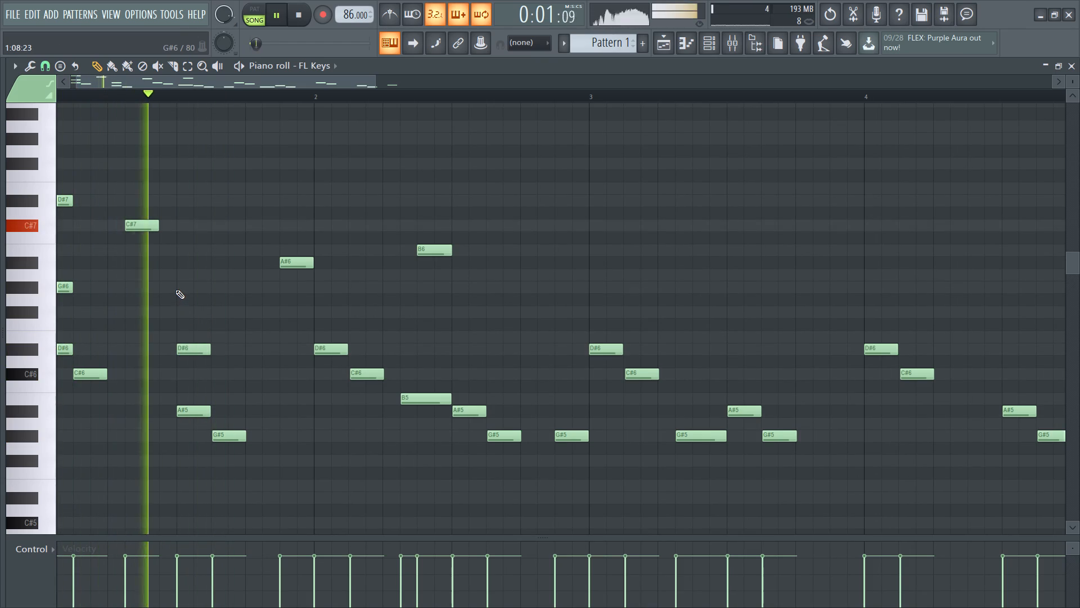
Add a two-step G#6 note above the D#6 at step 9 of bar 1 and play the melody back.
key("space")
left_click(175, 288)
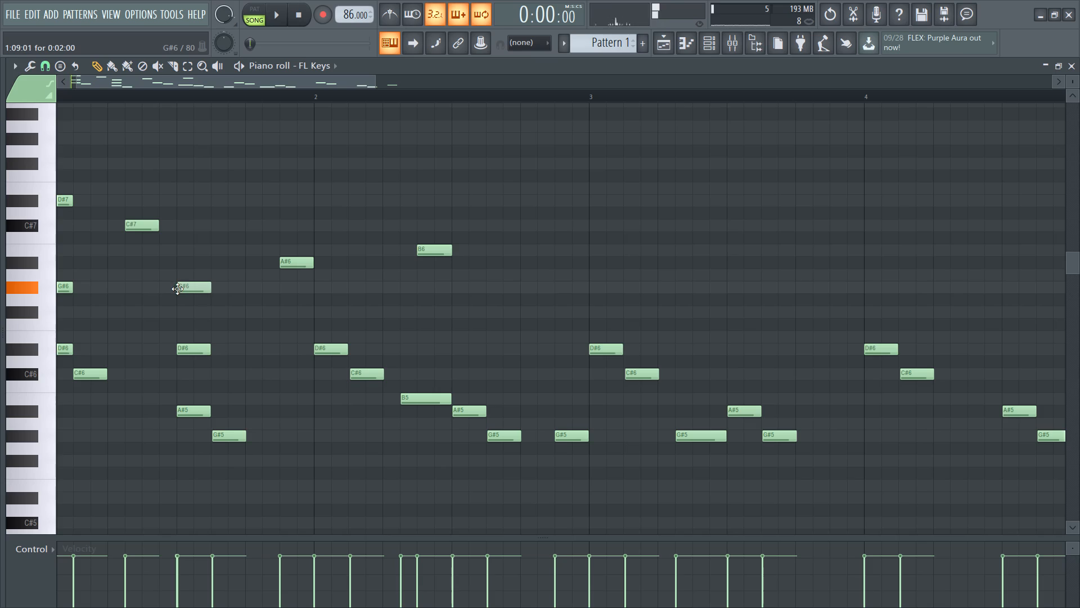
key("space")
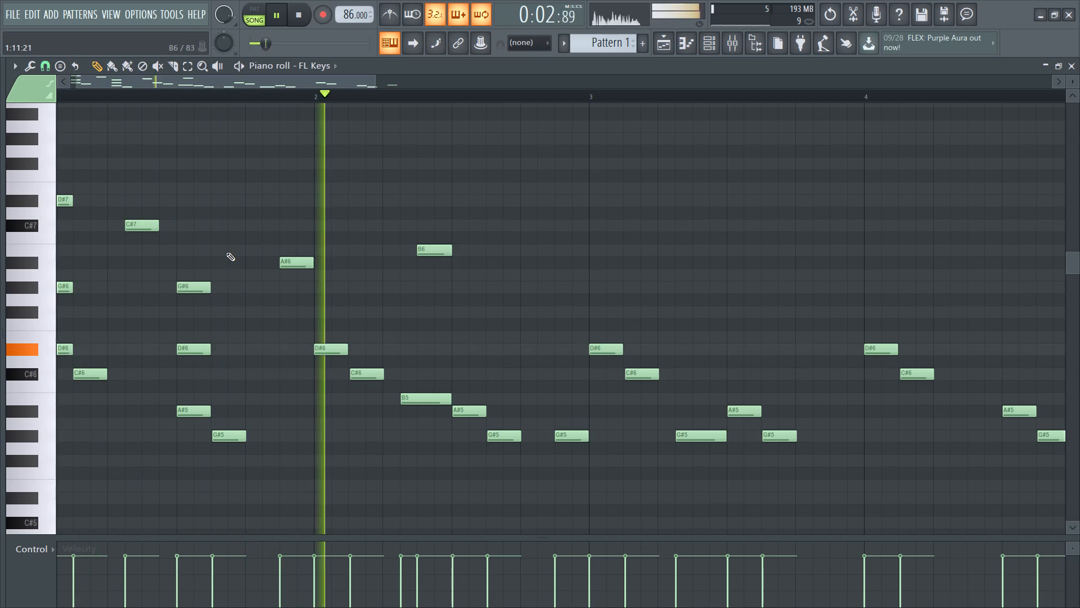
scroll(222, 253, "down", 1, "ctrl")
key("space")
key("space")
scroll(167, 287, "up", 3, "ctrl")
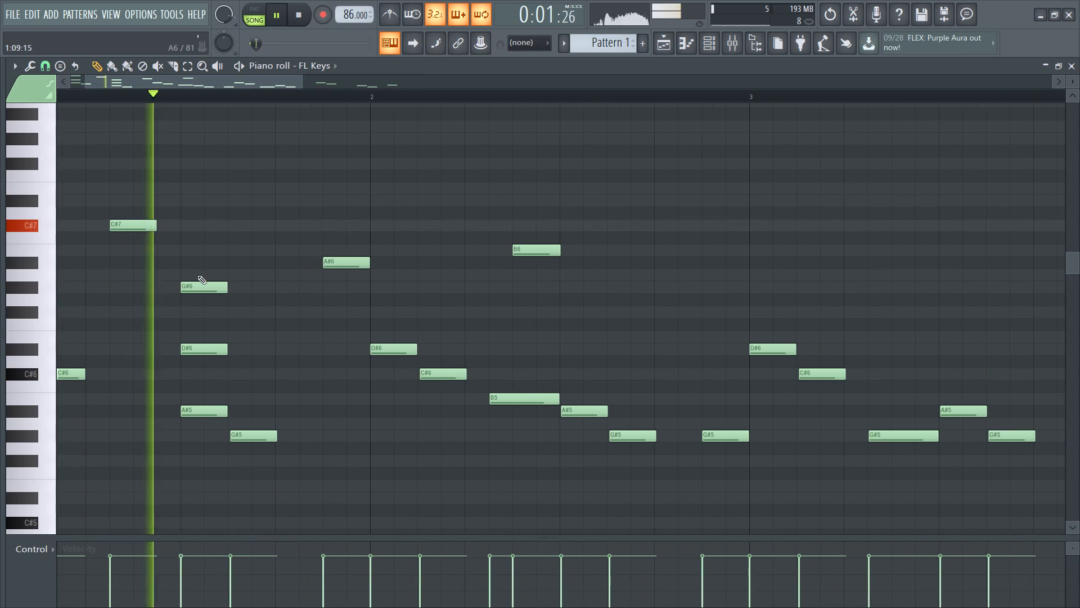
scroll(249, 247, "down", 2, "ctrl")
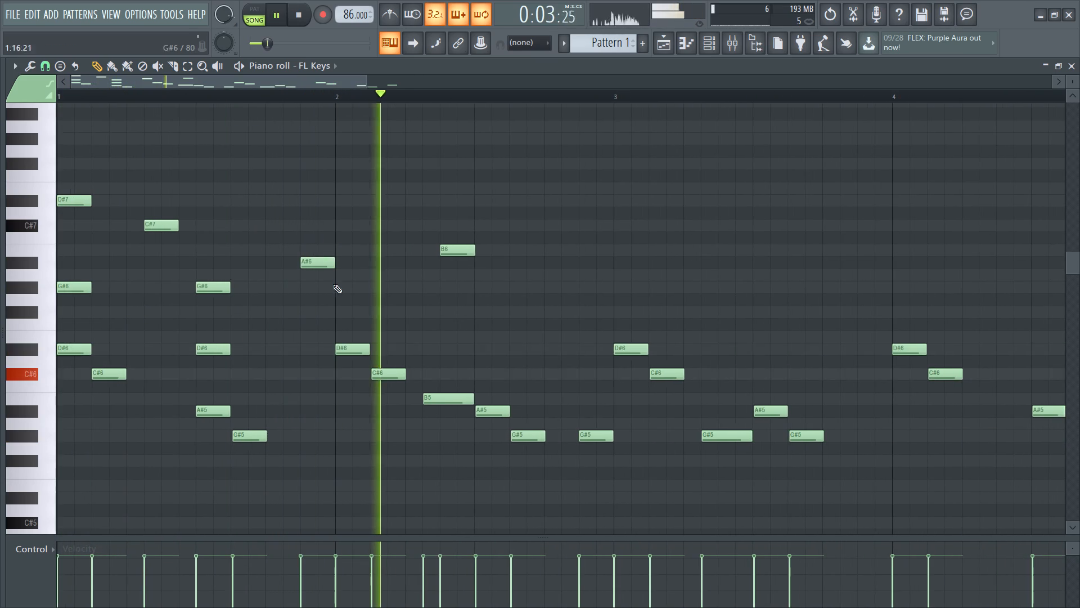
Stack two-step G#6 and D#7 notes above the D#6 at the start of bar 2.
key("space")
key("space")
left_click(339, 284)
left_click(359, 284)
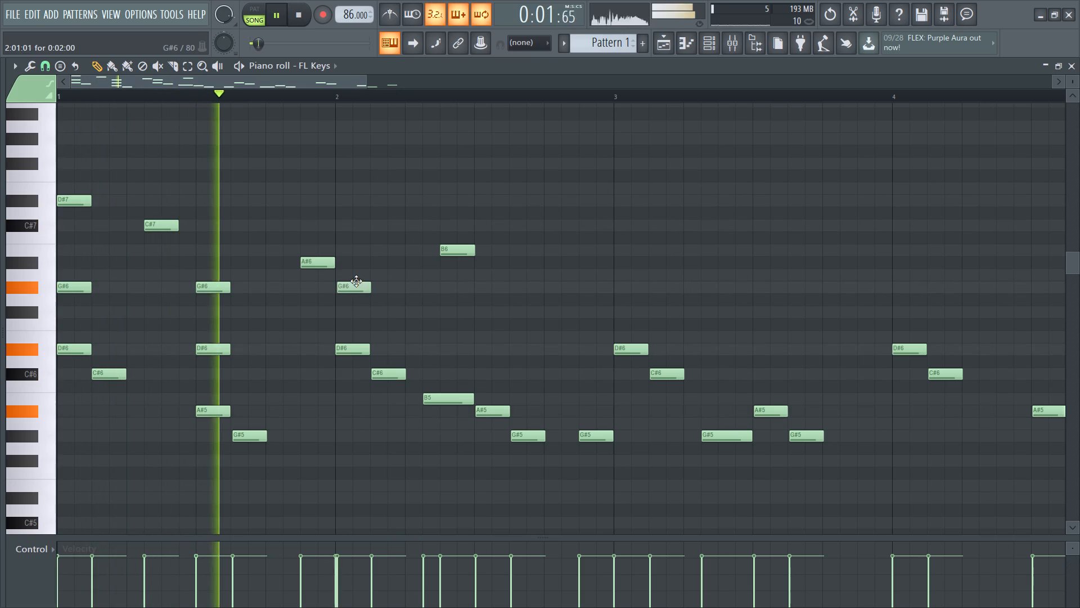
key("space")
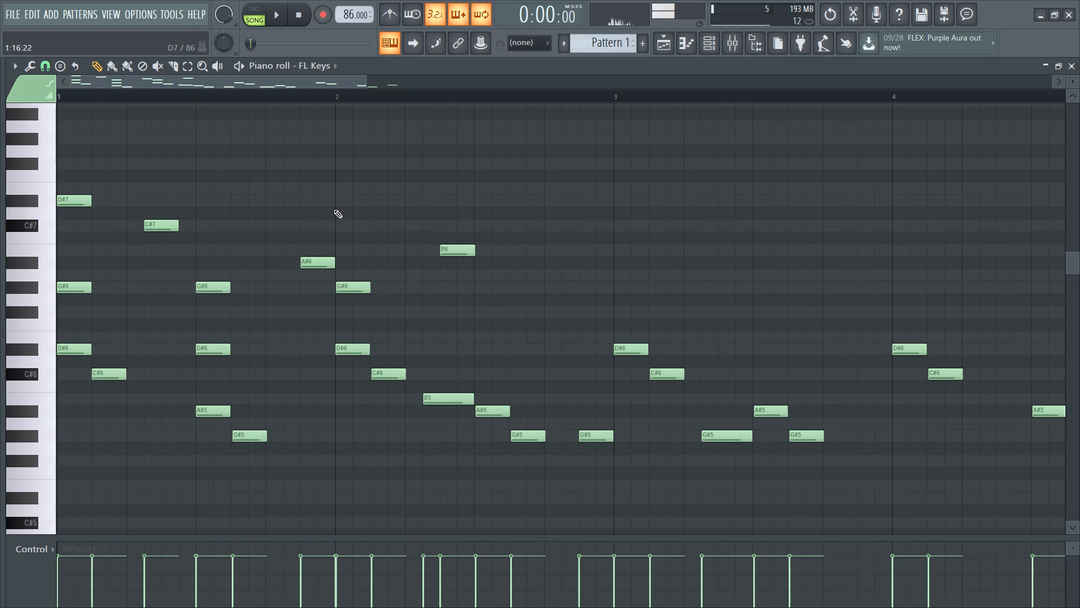
key("space")
left_click(337, 204)
left_click(356, 203)
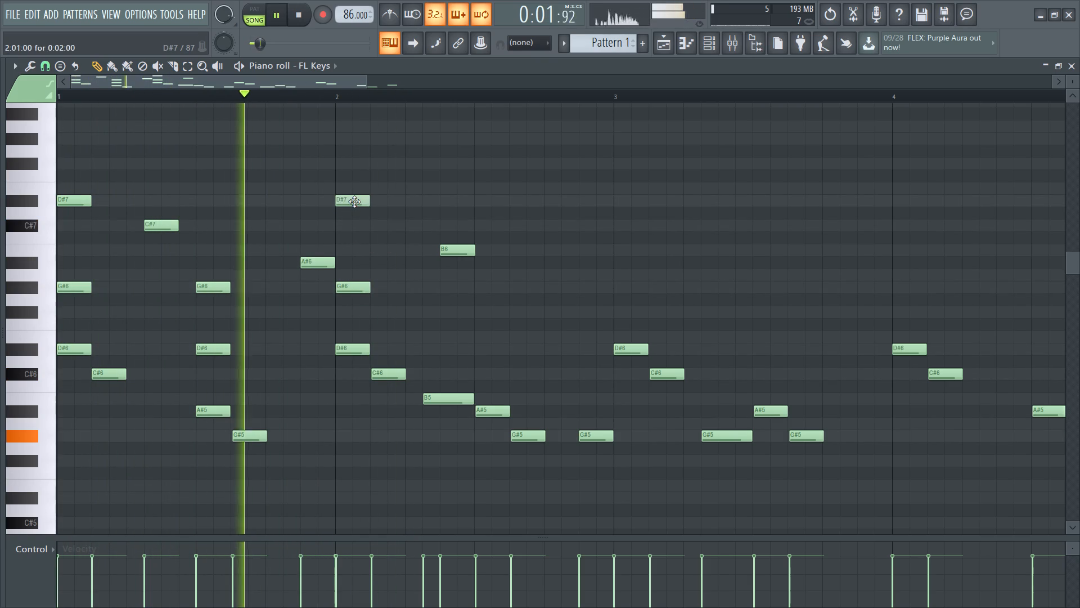
Stack two-step D#6 and G#6 notes above the A#5 at step 9 of bar 2 and play the melody back.
scroll(408, 301, "up", 2, "ctrl")
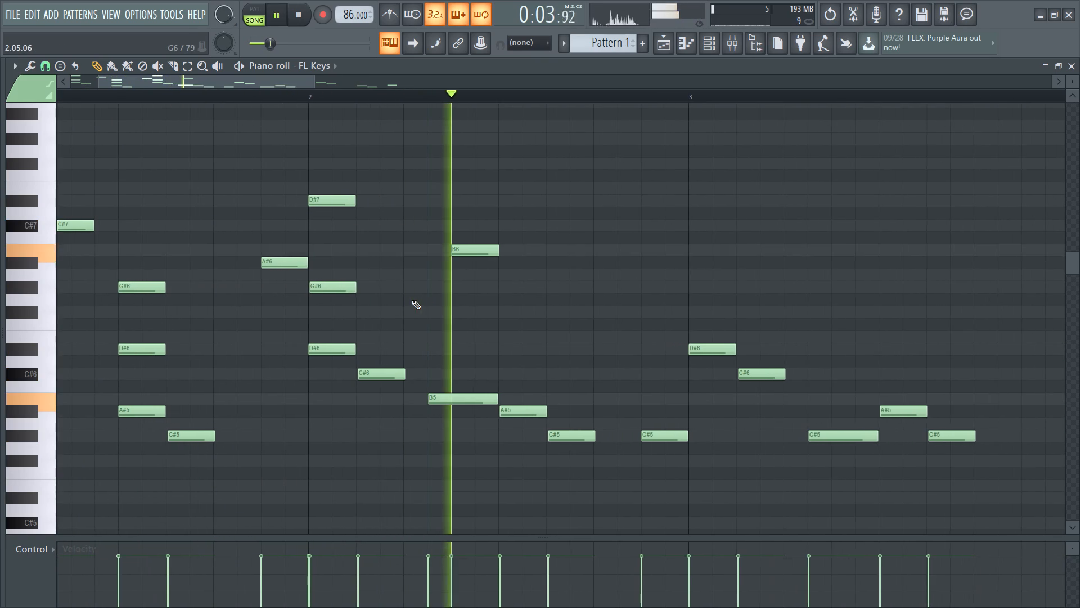
key("space")
key("space")
key("space")
key("space")
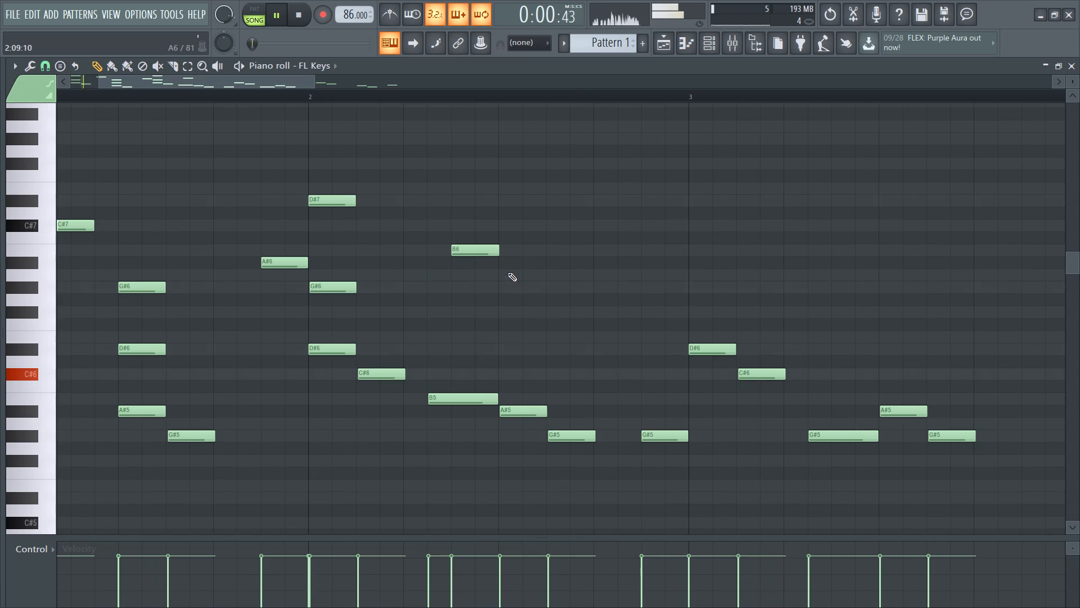
left_click(501, 353)
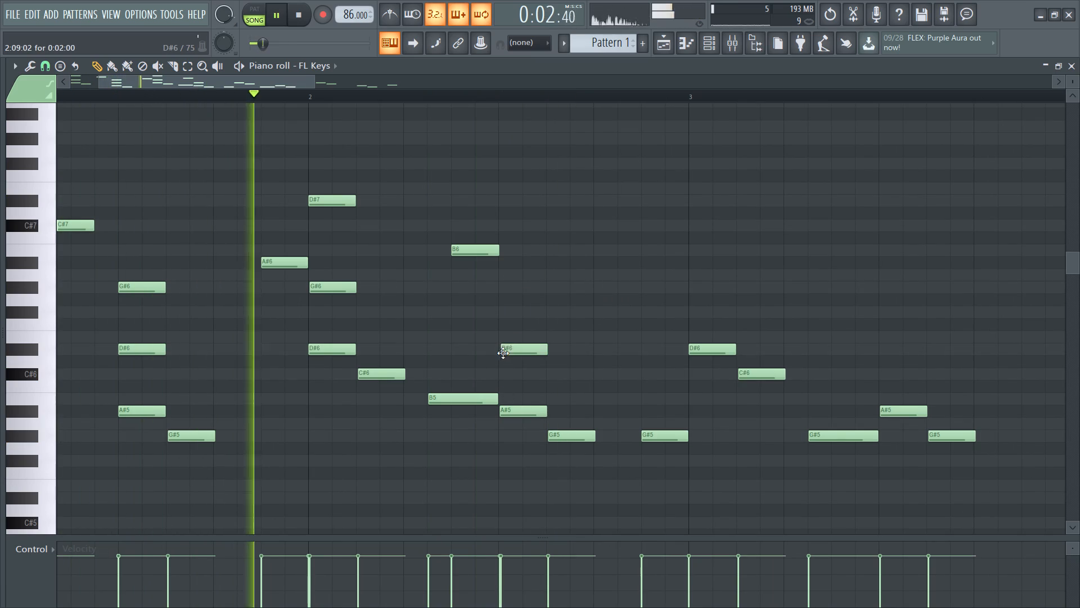
left_click_drag(515, 353, 514, 346)
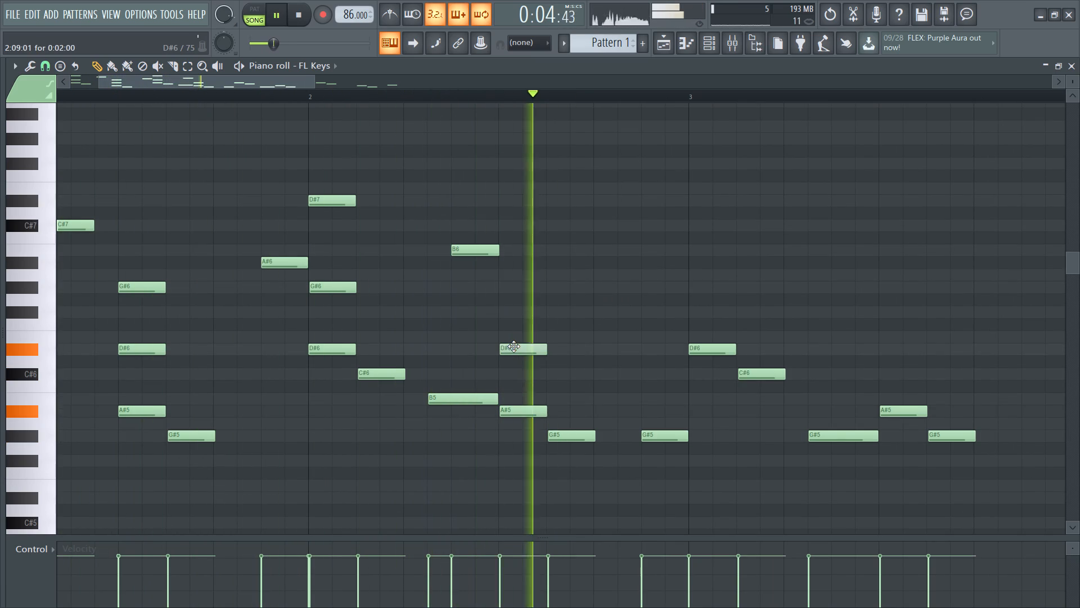
left_click_drag(514, 346, 512, 345)
key("space")
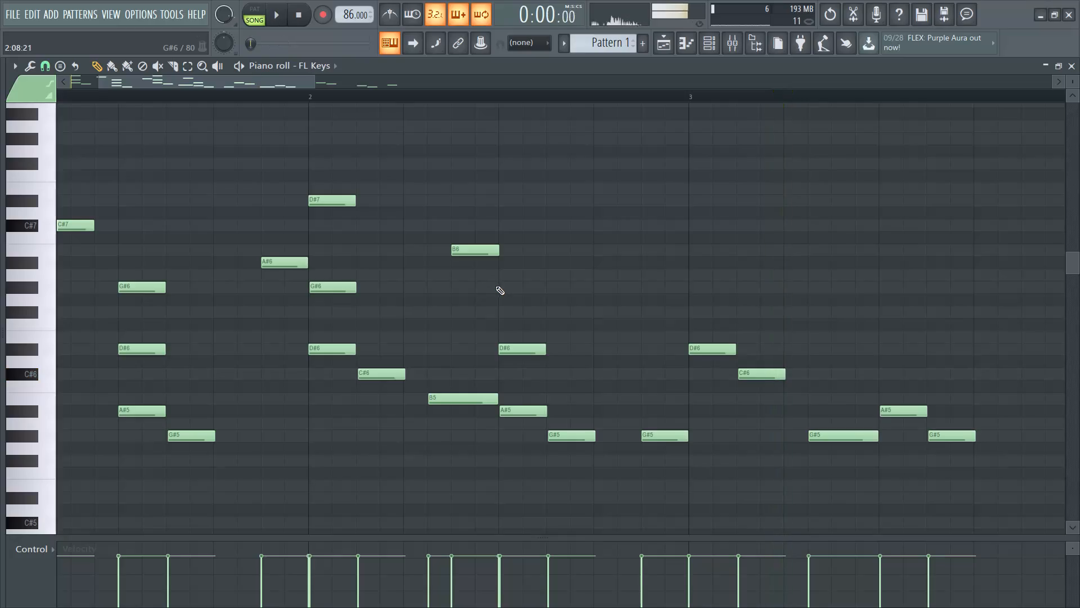
key("space")
left_click(497, 287)
left_click(509, 288)
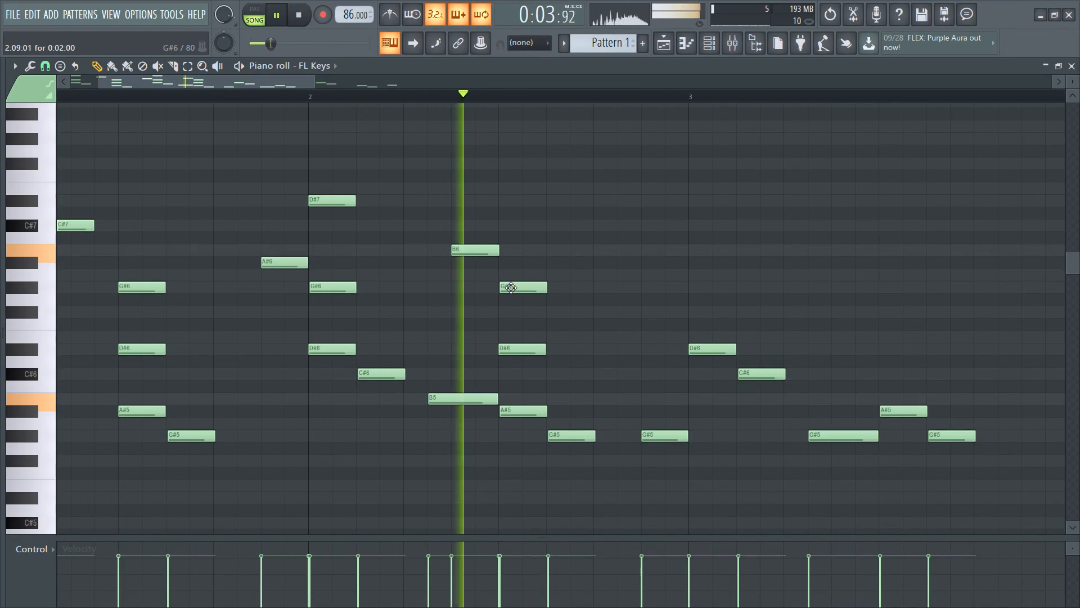
left_click(511, 289)
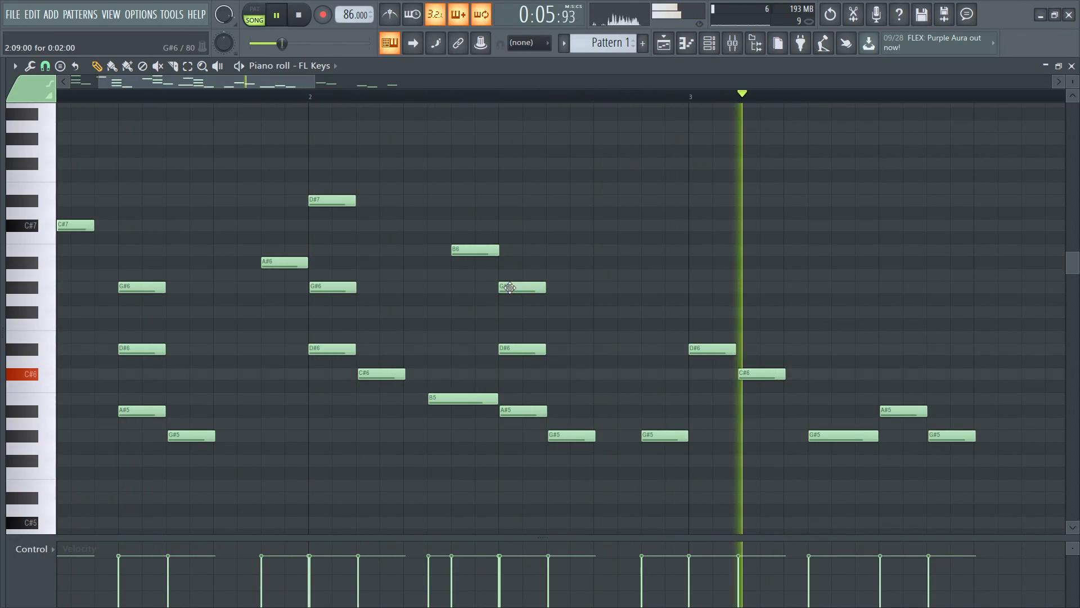
key("space")
key("space")
scroll(469, 344, "down", 6, "ctrl")
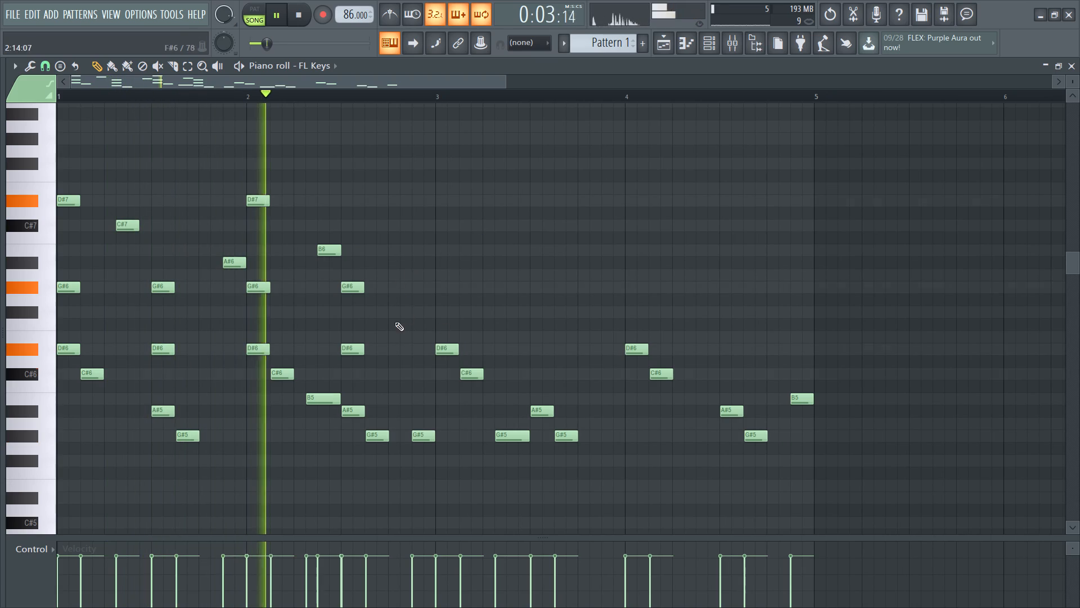
Save the project as STACKIN in the BEAT MARATHON 16 folder, replacing the existing file.
key("ctrl+s")
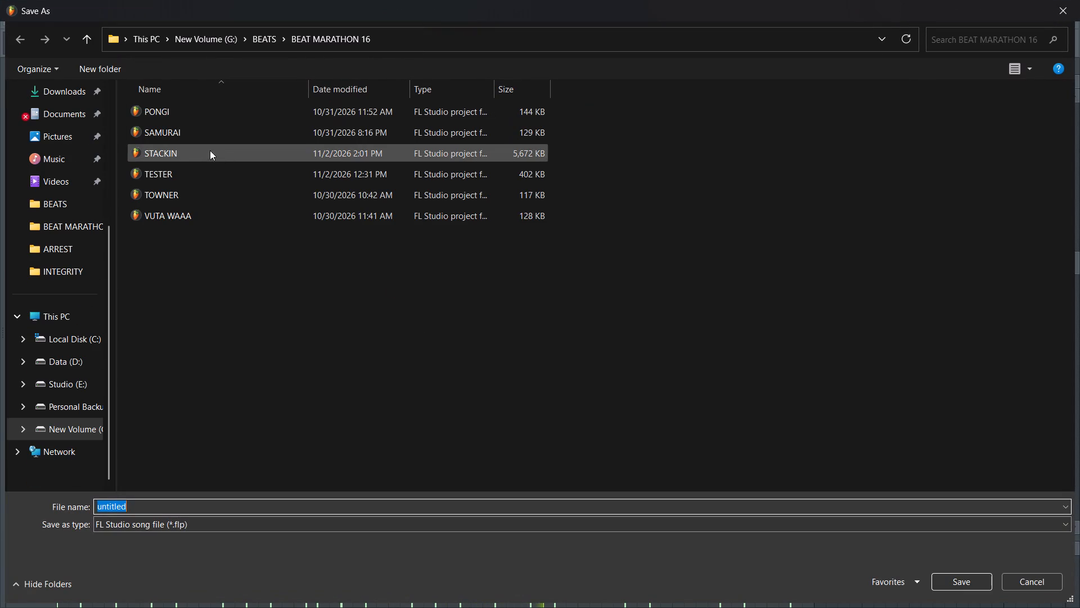
left_click(210, 150)
left_click(971, 588)
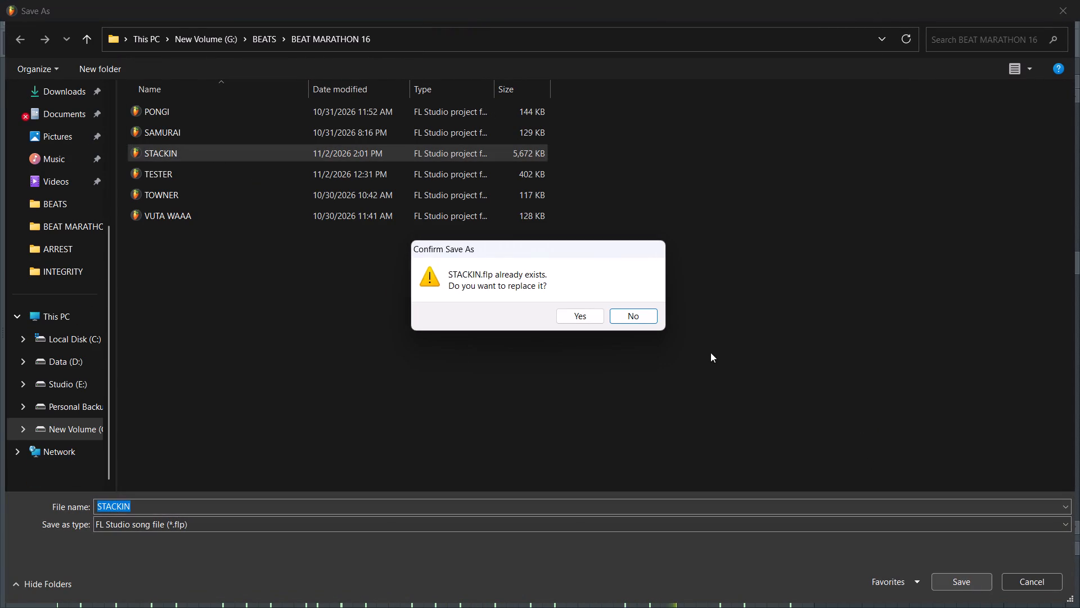
left_click(562, 310)
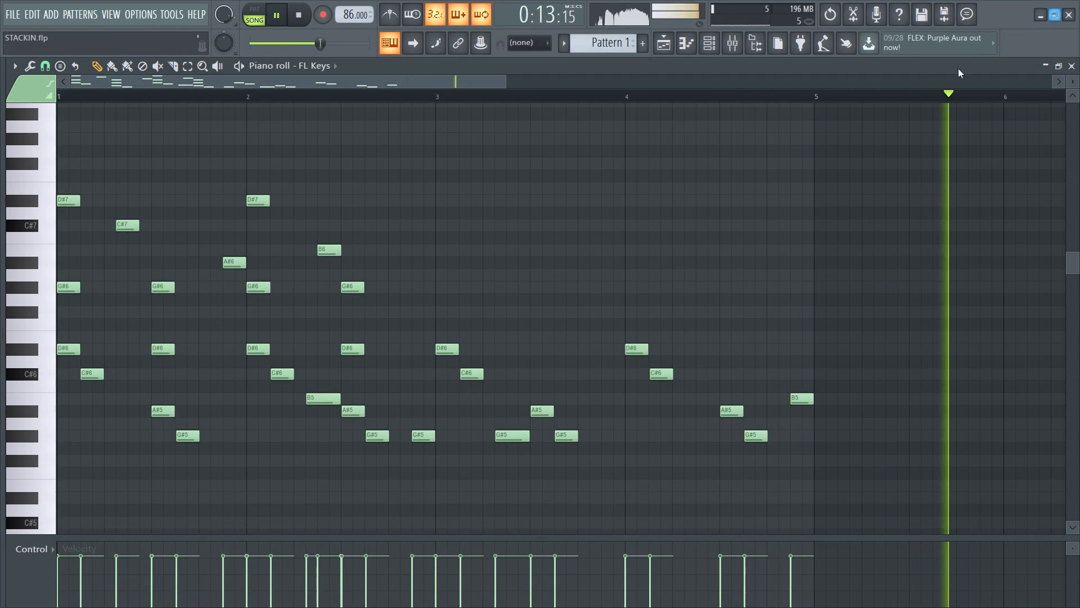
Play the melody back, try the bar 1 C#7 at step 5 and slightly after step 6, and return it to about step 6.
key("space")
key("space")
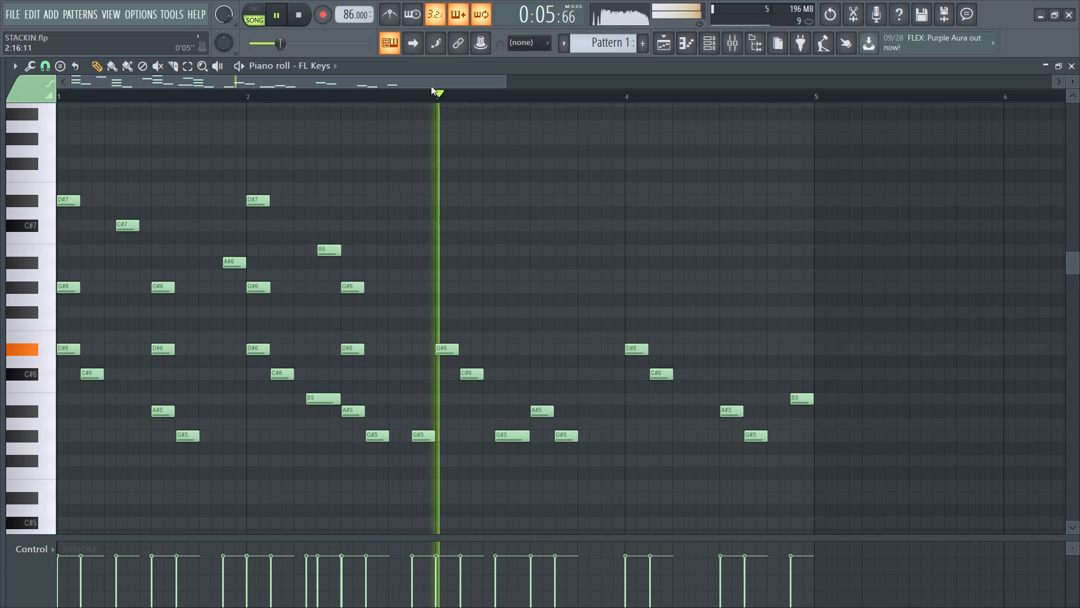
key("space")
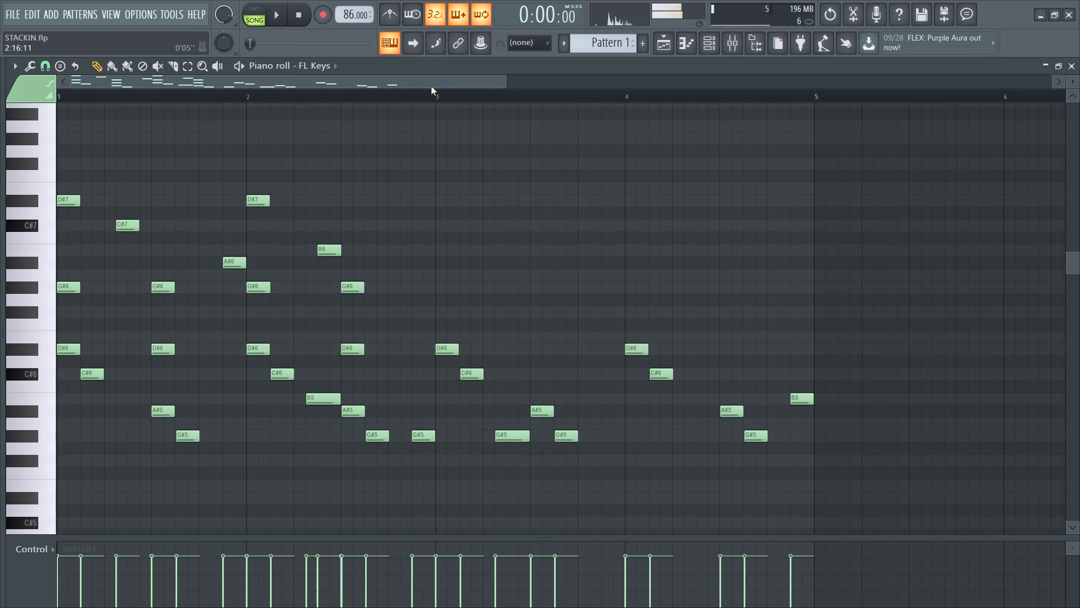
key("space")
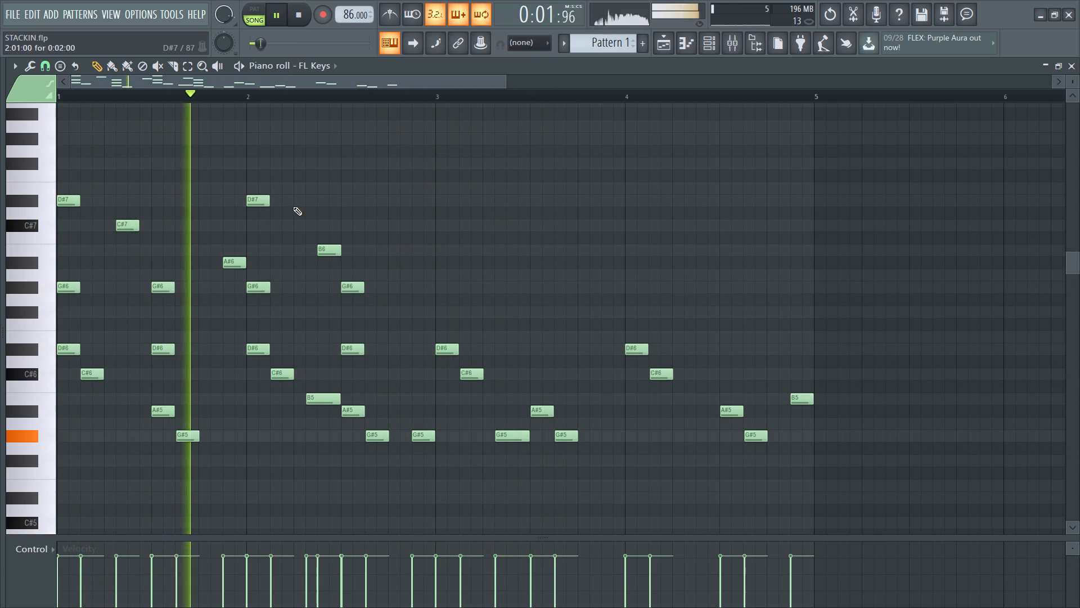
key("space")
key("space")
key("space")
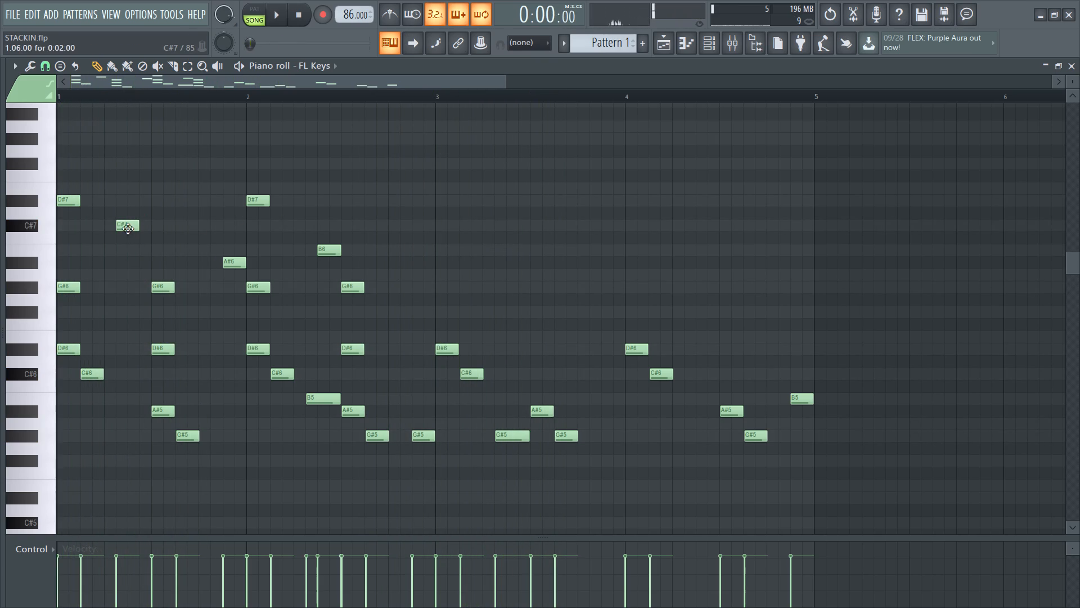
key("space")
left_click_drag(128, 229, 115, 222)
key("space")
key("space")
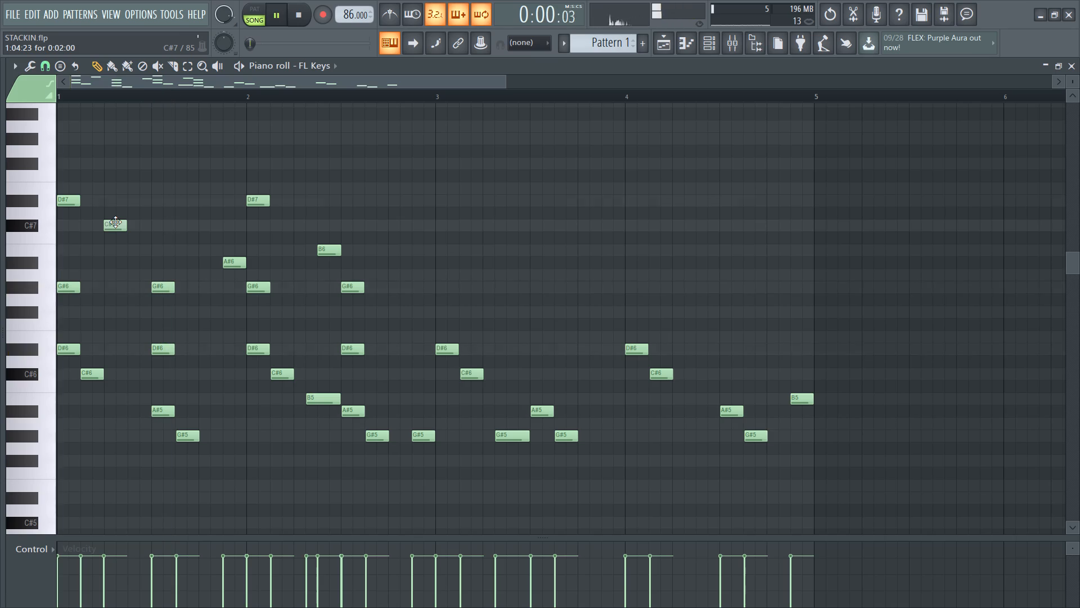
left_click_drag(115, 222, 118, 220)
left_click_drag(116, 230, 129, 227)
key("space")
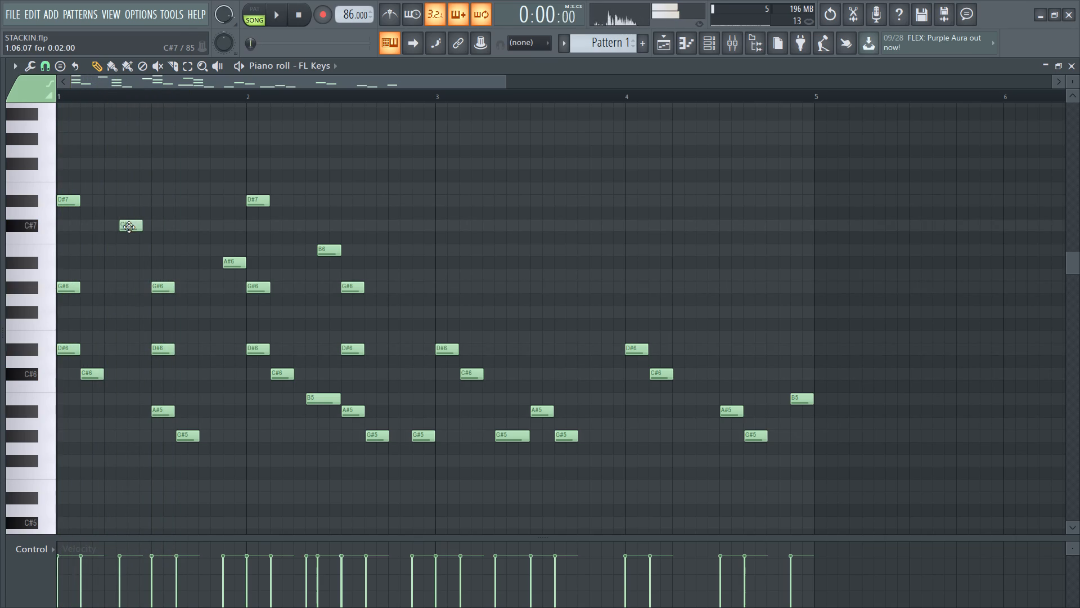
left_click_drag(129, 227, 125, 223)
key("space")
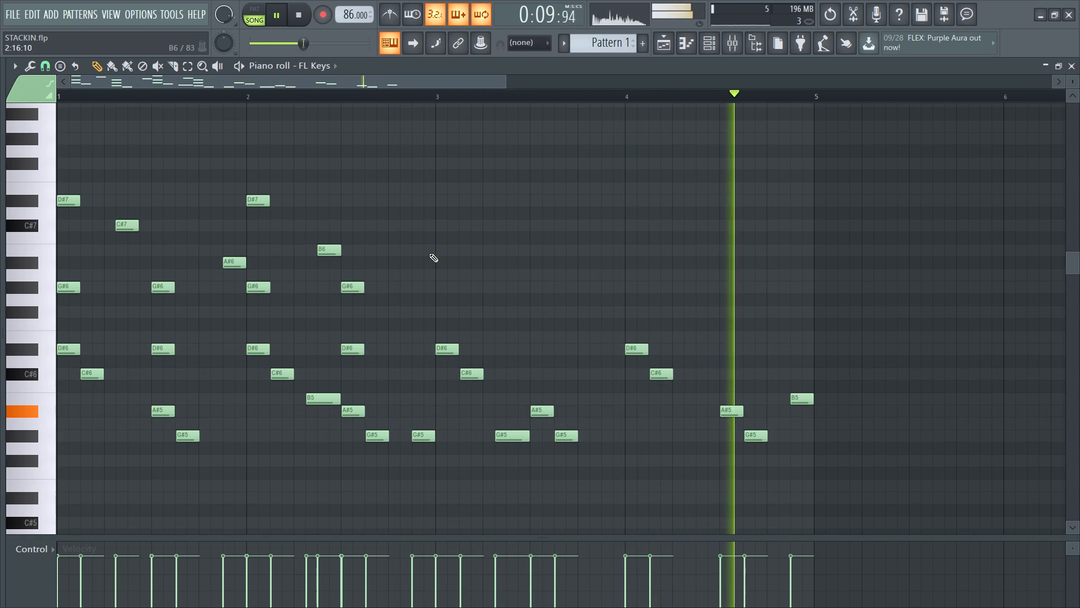
Stack two-step G#6 and D#7 notes above the D#6 at the start of bar 3 and listen to the melody.
left_click(435, 288)
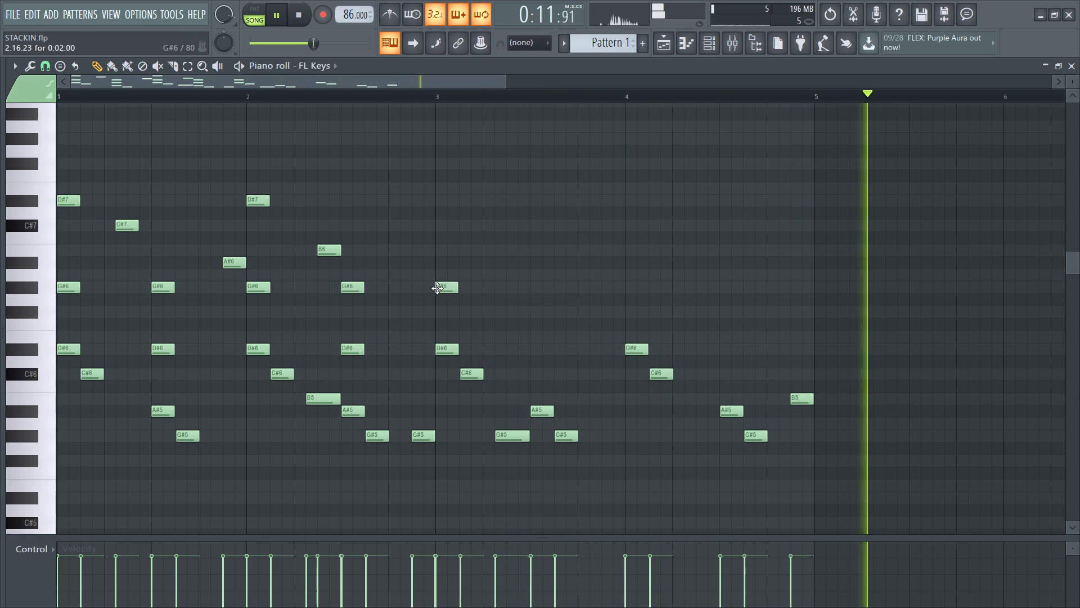
left_click(445, 289)
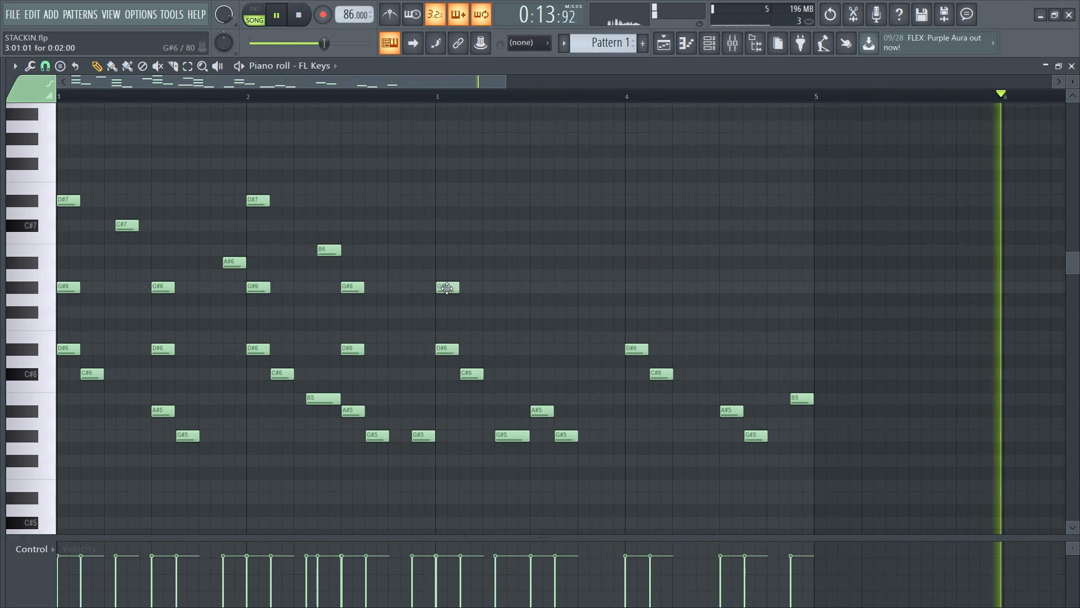
left_click(436, 198)
left_click(448, 198)
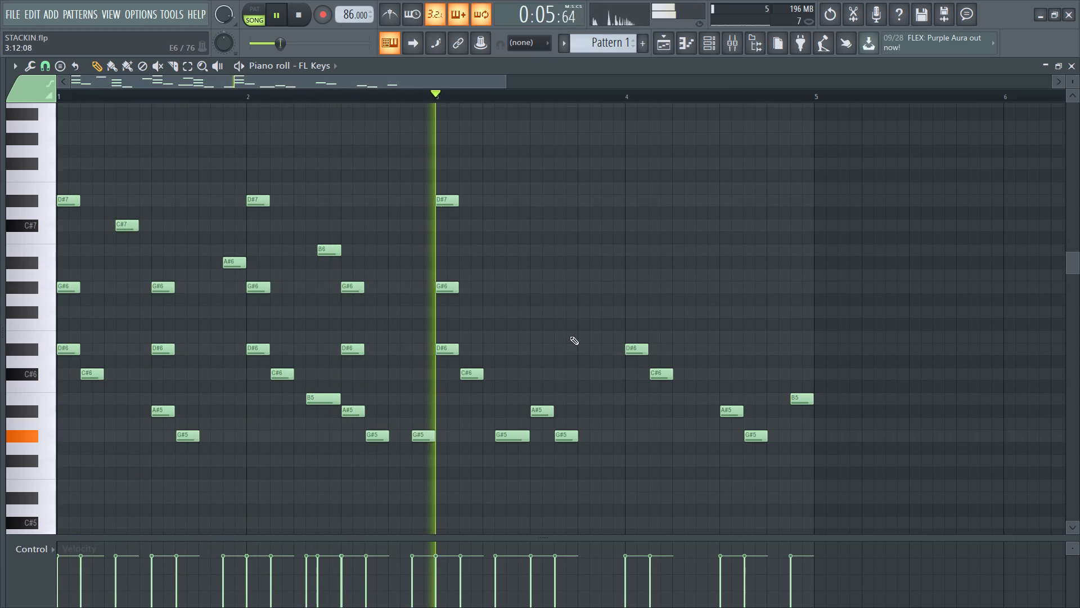
key("space")
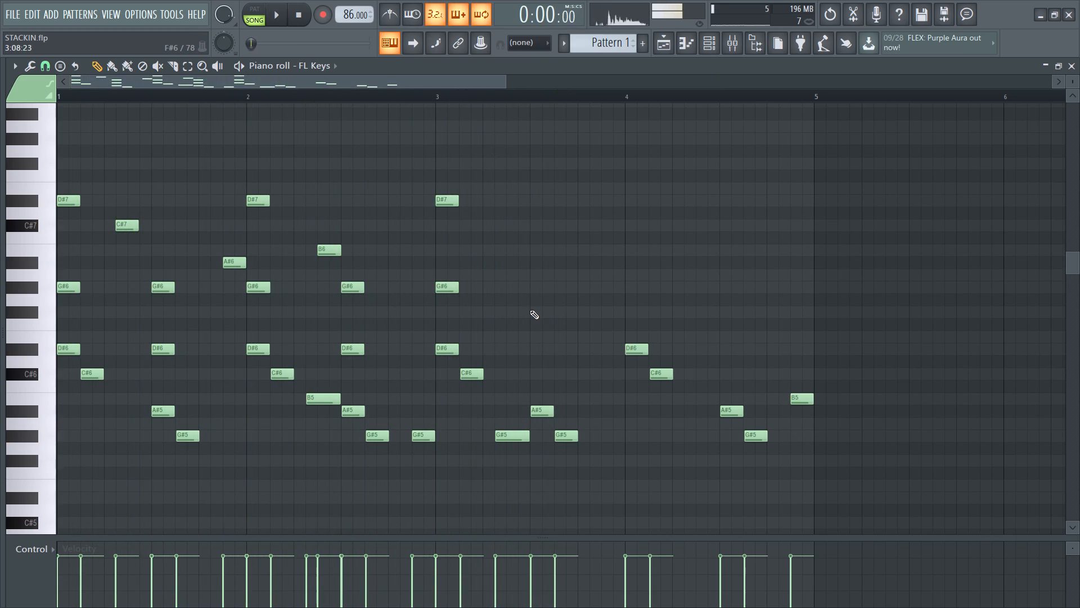
Stack D#6 and G#6 notes, each about two steps long, above the A#5 at step 9 of bar 3.
key("space")
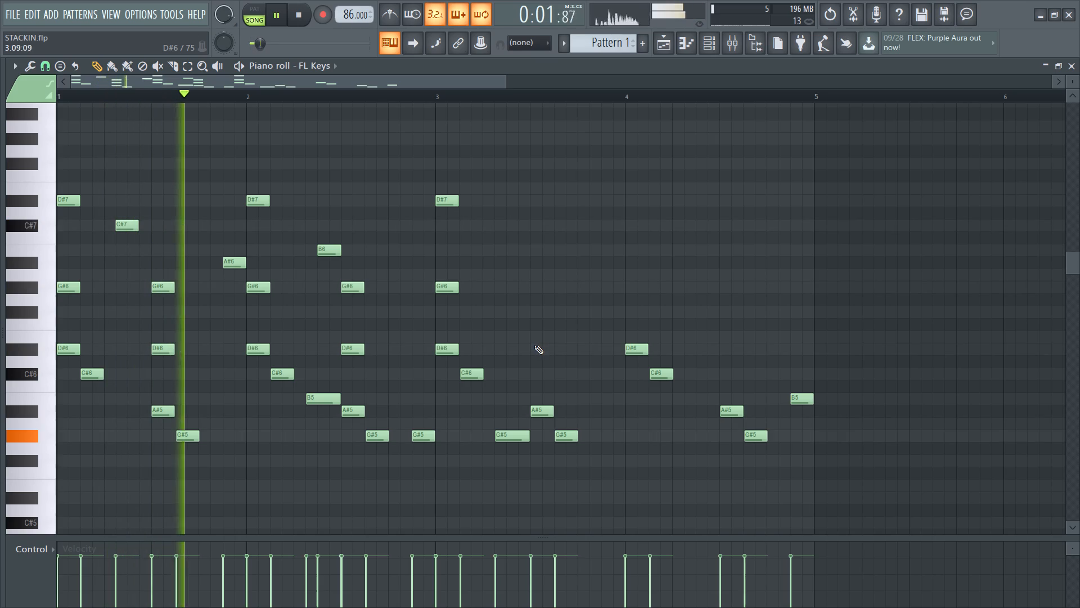
left_click(531, 350)
left_click(543, 351)
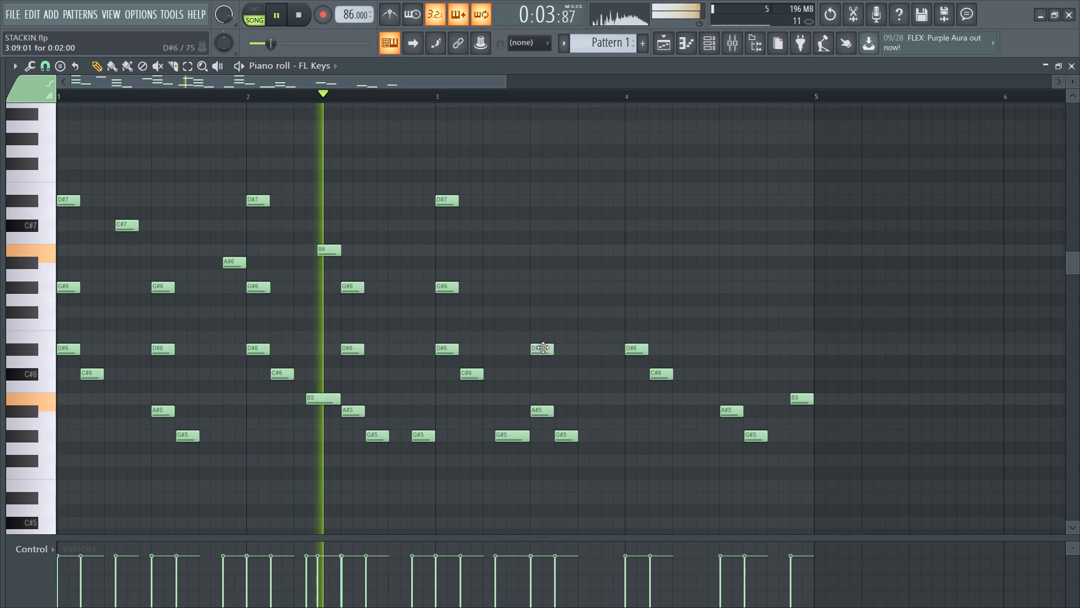
left_click(529, 287)
left_click(548, 289)
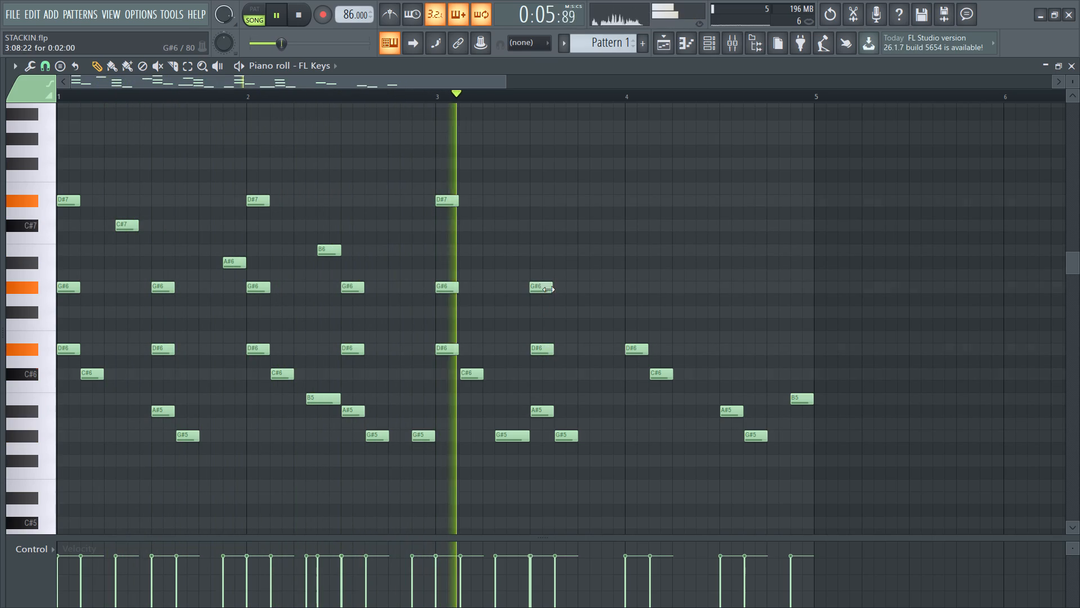
left_click(542, 290)
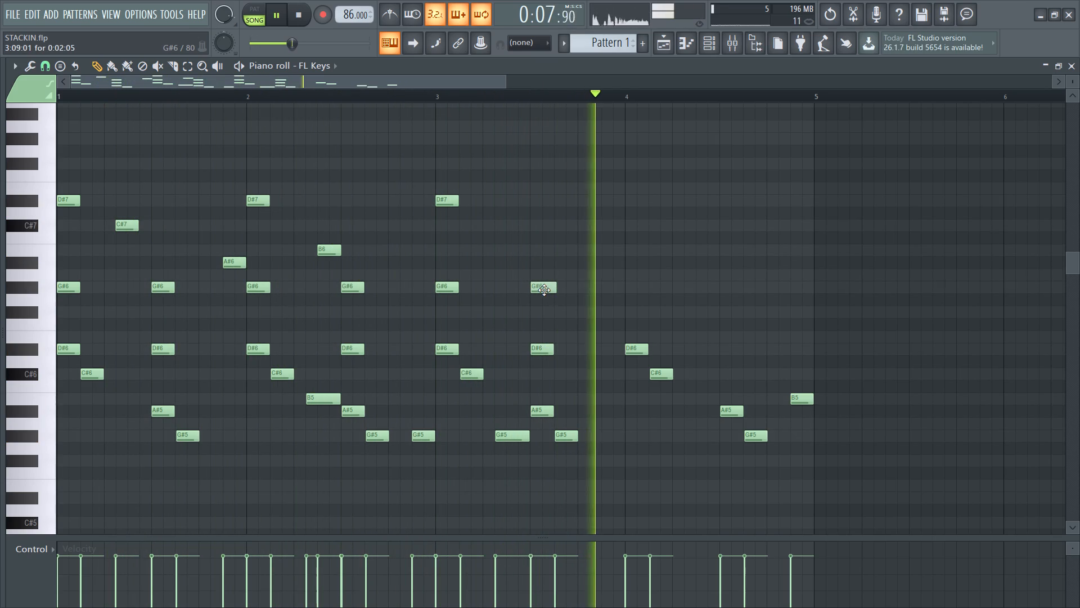
key("space")
Stack D#7 and G#6 notes, about two steps long, above the D#6 at the start of bar 4 and play the melody back.
key("space")
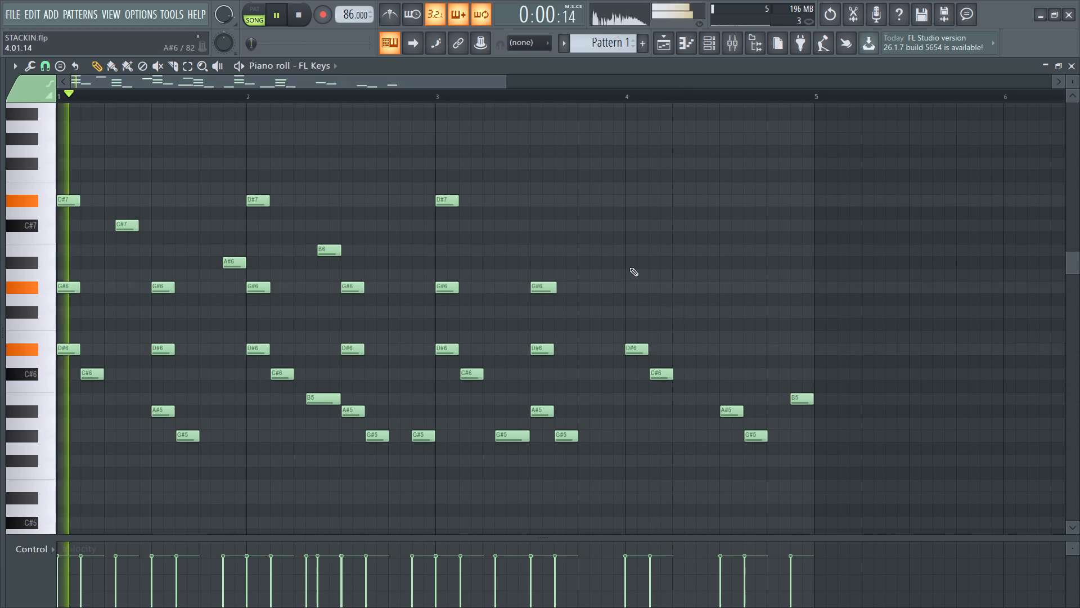
left_click(624, 199)
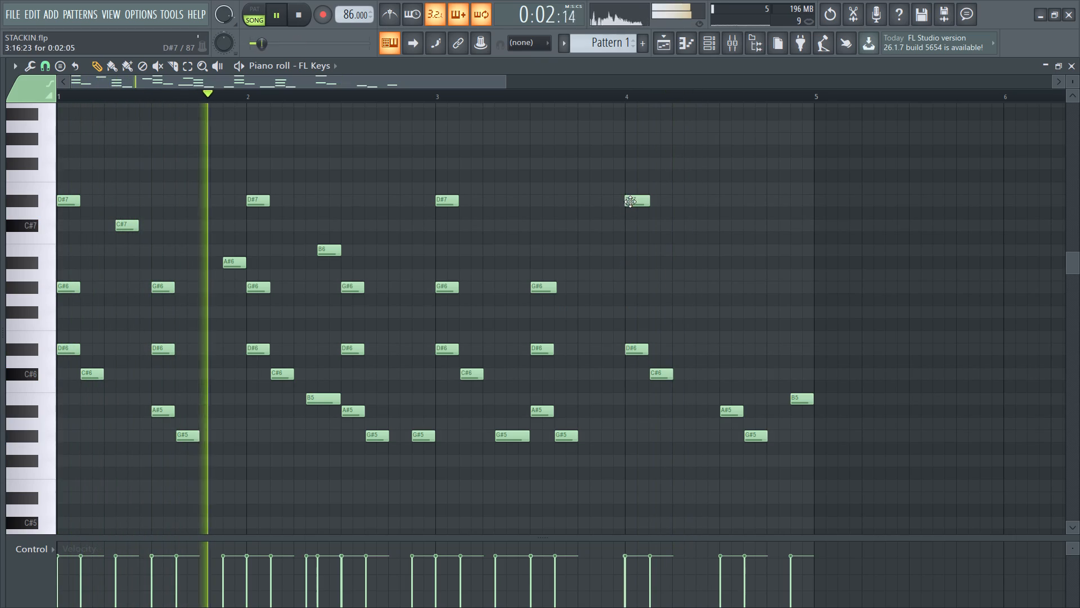
left_click(634, 203)
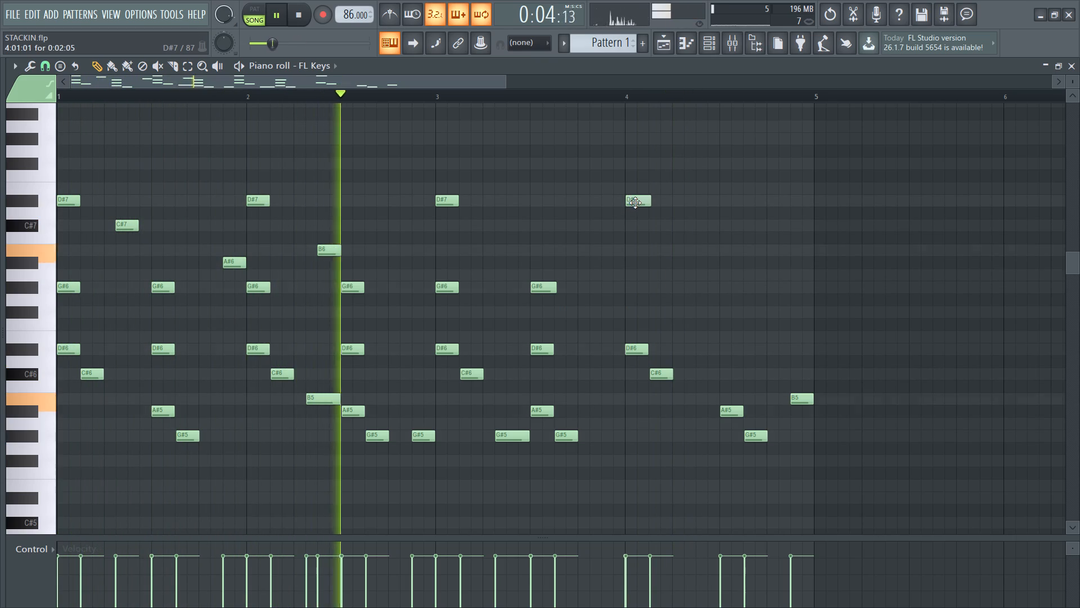
left_click(624, 286)
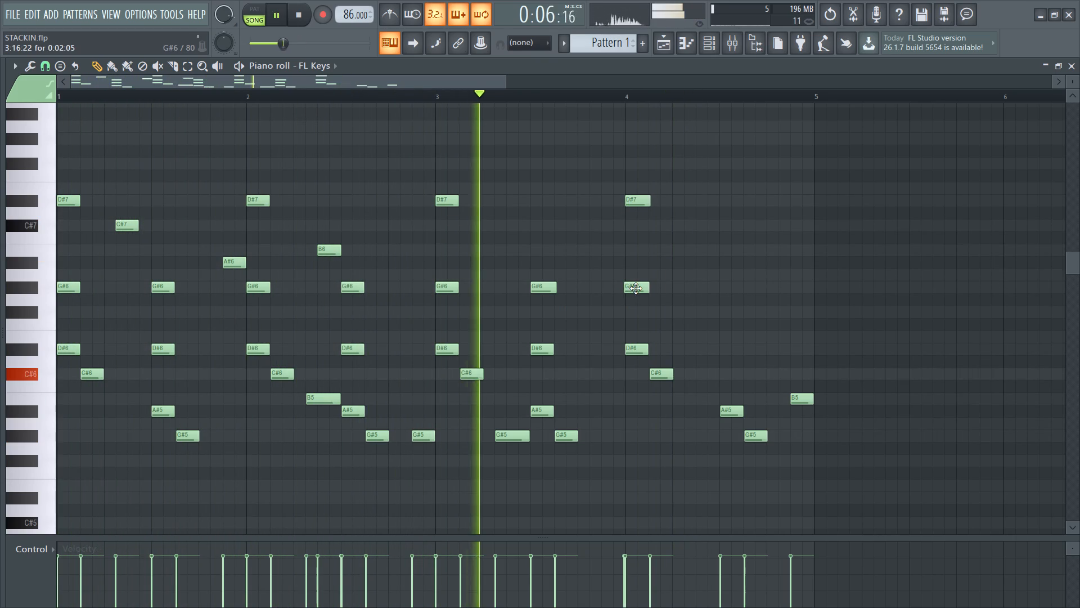
left_click(636, 288)
left_click(634, 288)
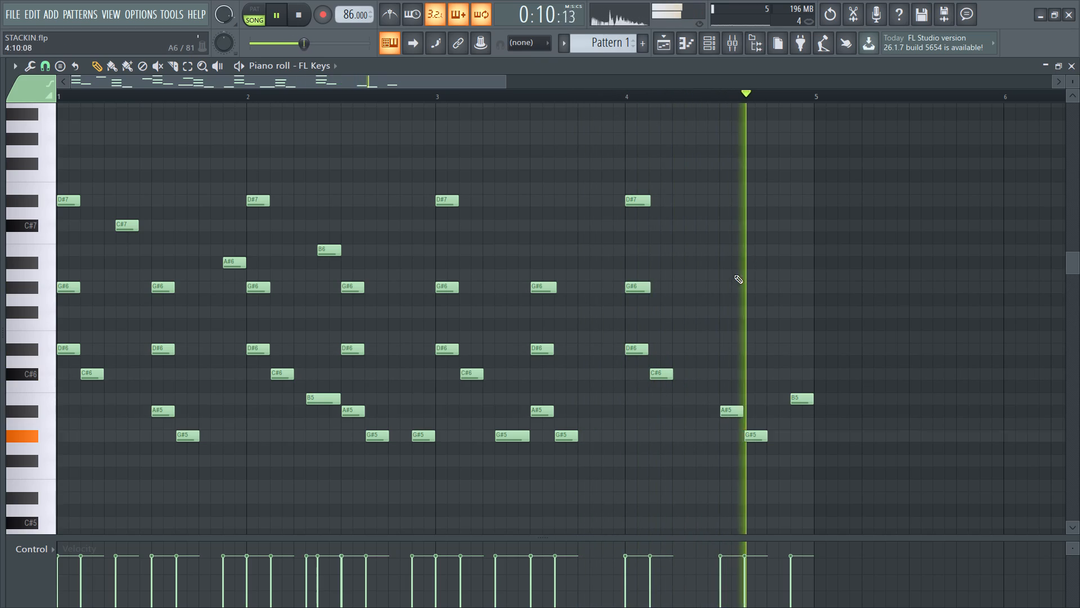
key("space")
key("space")
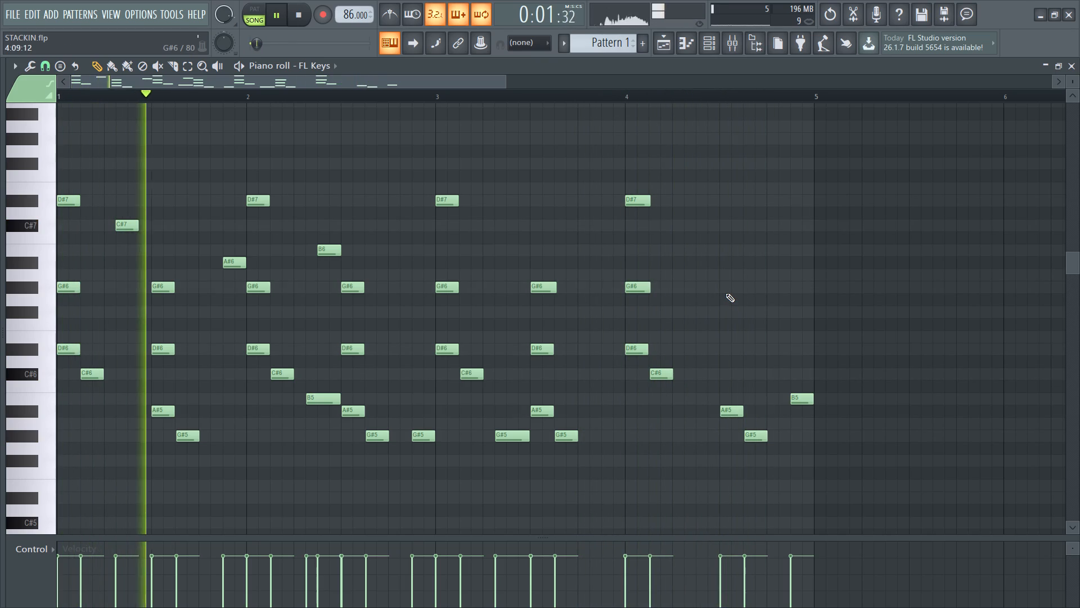
Stack D#6 and G#6 notes, each about two steps long, above the A#5 at step 9 of bar 4 and play the melody back.
left_click(723, 350)
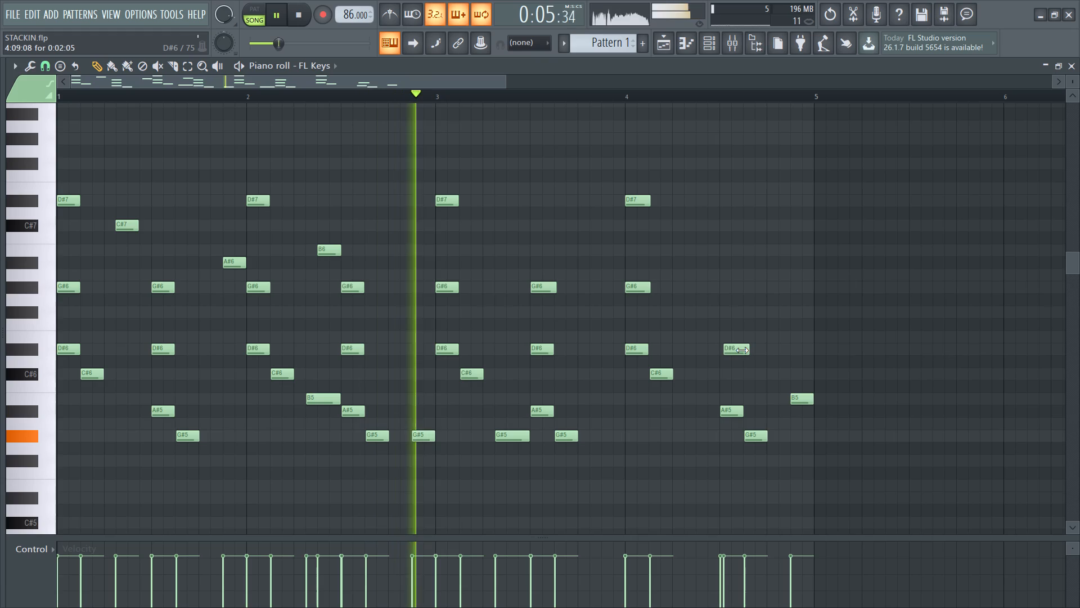
left_click(740, 350)
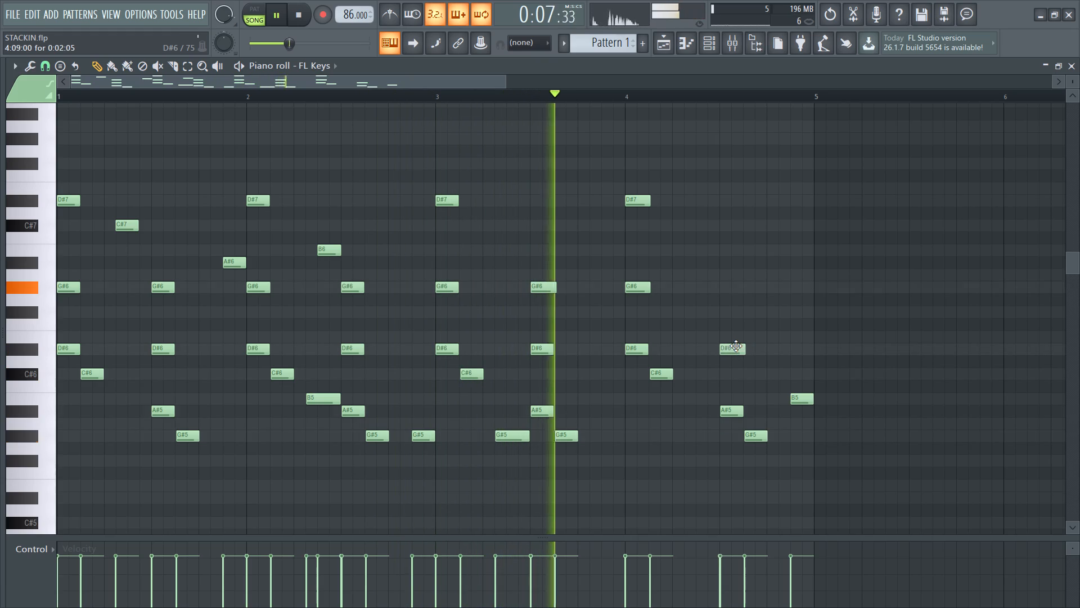
left_click(721, 277)
left_click_drag(728, 276, 727, 293)
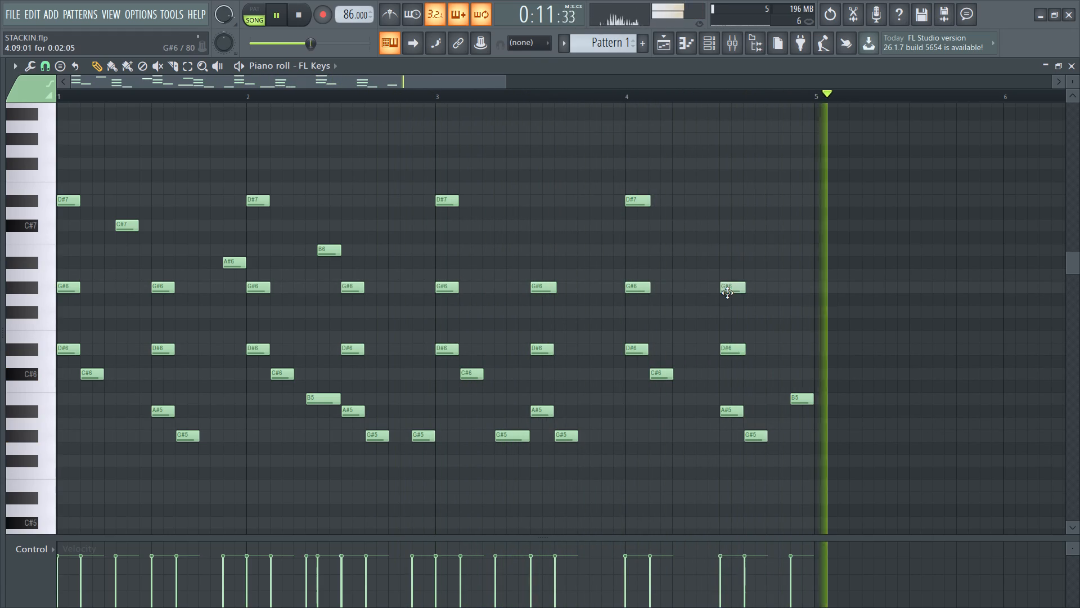
left_click_drag(727, 293, 727, 293)
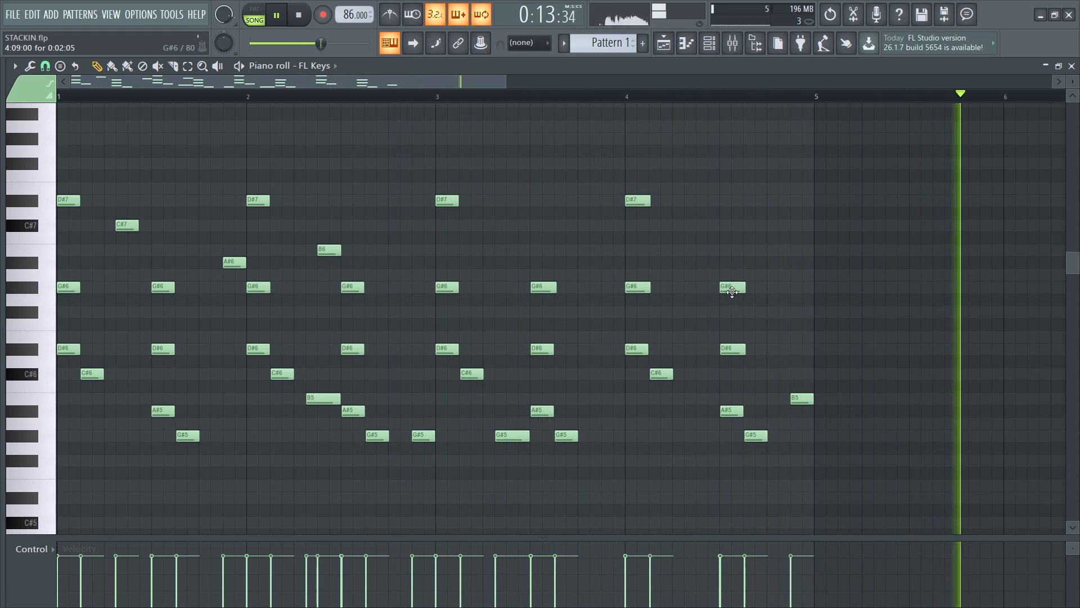
key("space")
key("space")
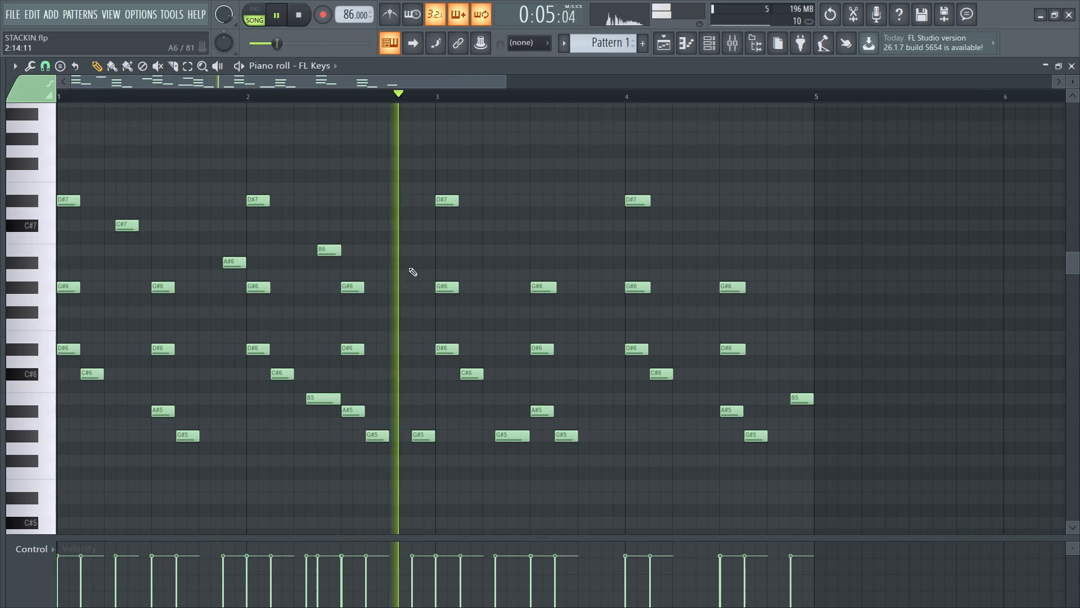
key("space")
key("space")
Add one-step notes B6 at step 13 and G#6 at step 14 of bar 2 and listen to the melody.
left_click(389, 252)
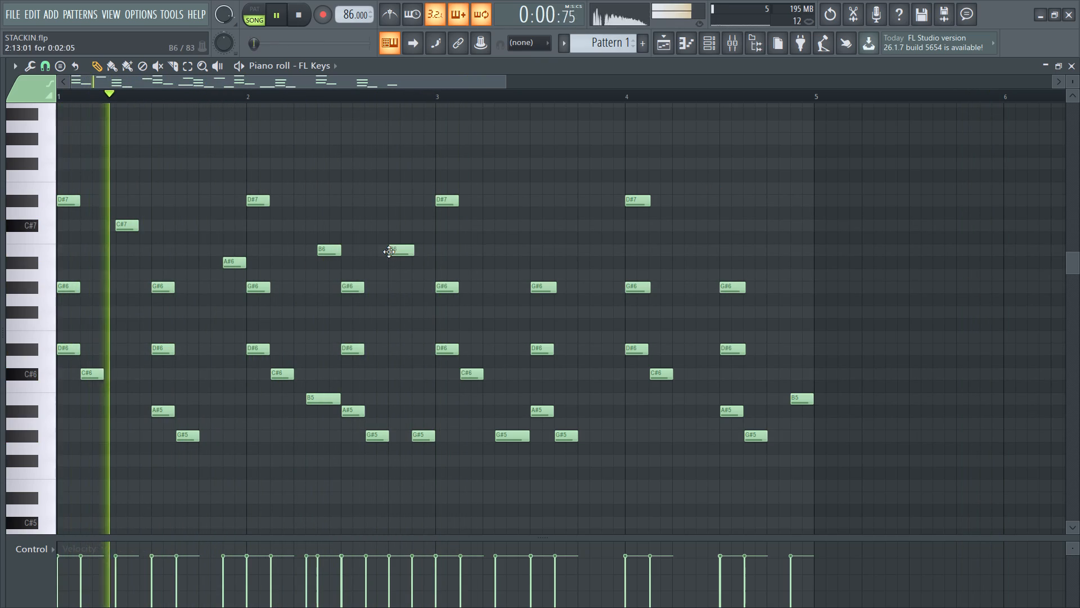
left_click(398, 284)
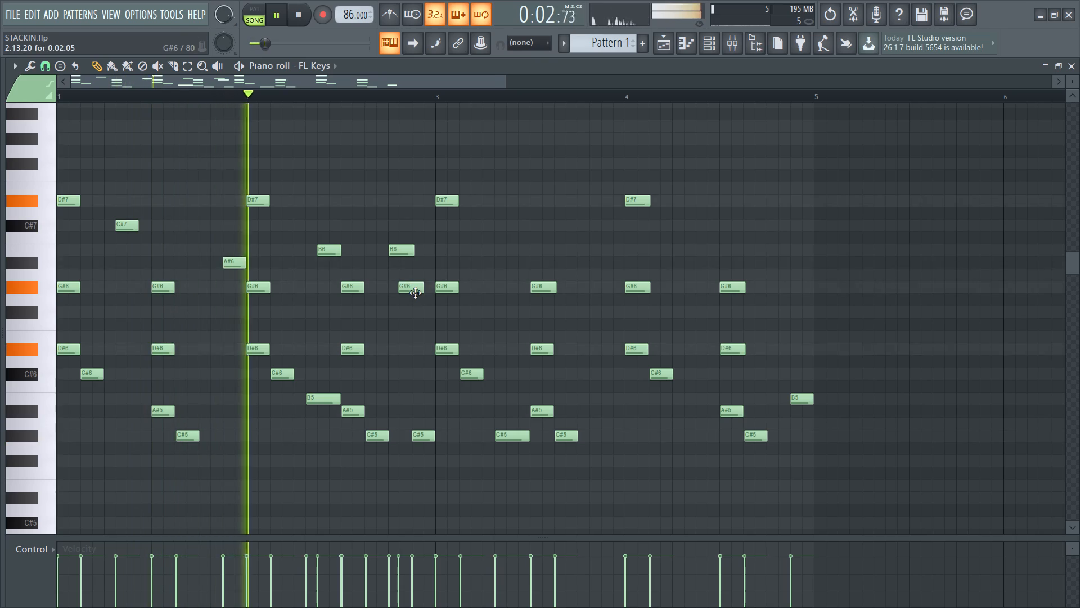
scroll(415, 293, "up", 4, "ctrl")
left_click(406, 291)
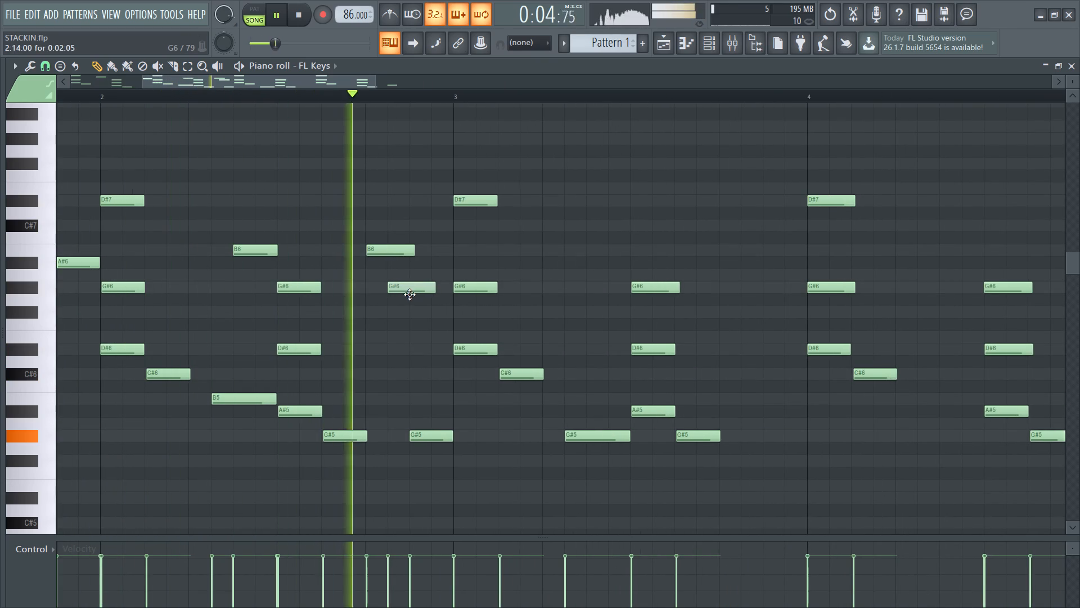
left_click_drag(409, 255, 384, 275)
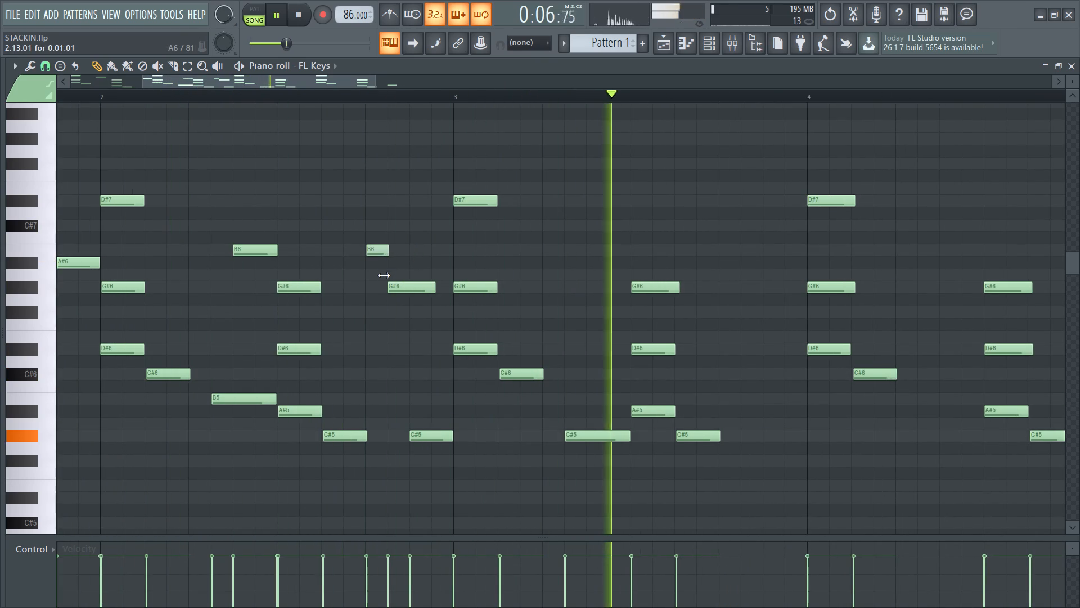
left_click_drag(384, 275, 382, 284)
key("space")
key("space")
left_click_drag(435, 286, 422, 300)
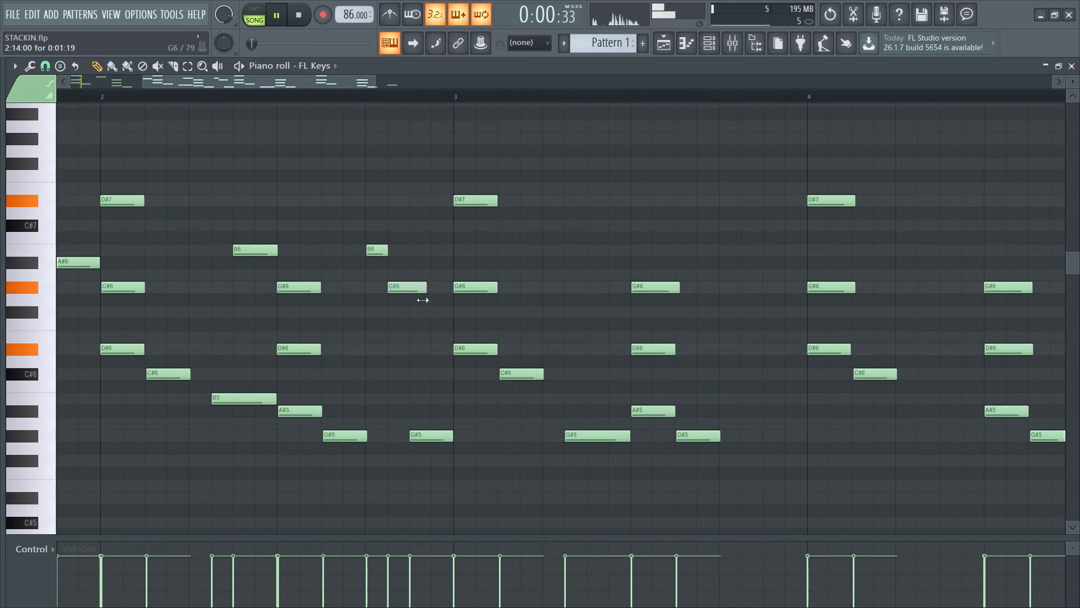
left_click_drag(422, 300, 408, 316)
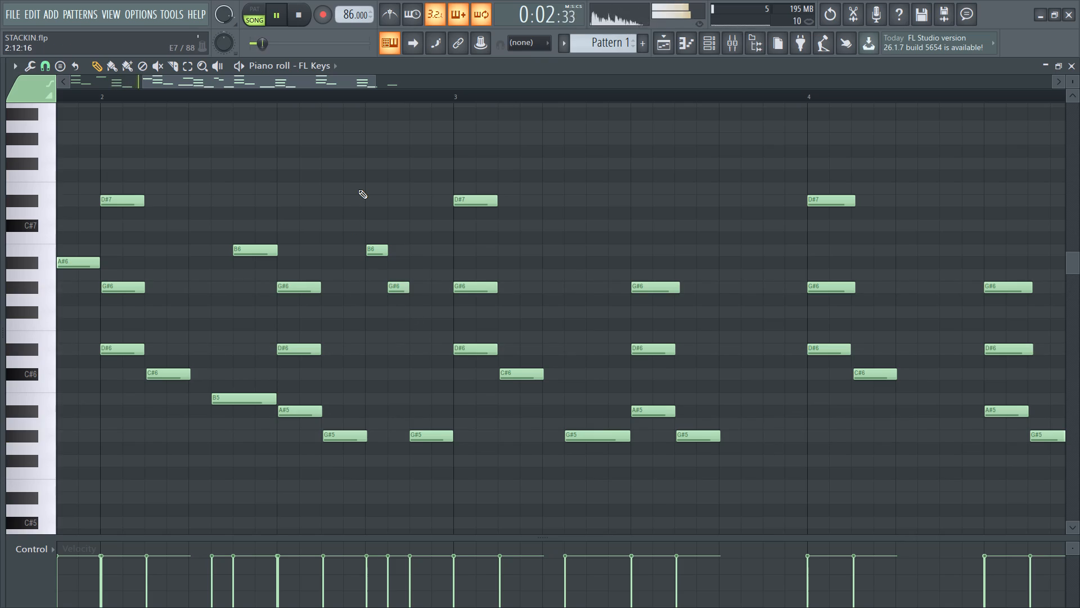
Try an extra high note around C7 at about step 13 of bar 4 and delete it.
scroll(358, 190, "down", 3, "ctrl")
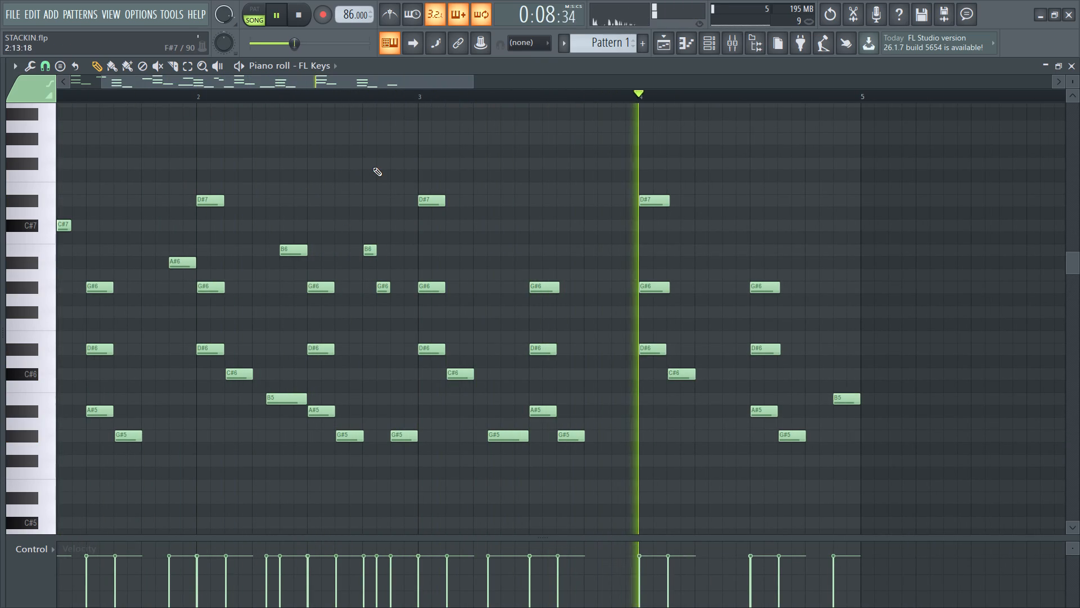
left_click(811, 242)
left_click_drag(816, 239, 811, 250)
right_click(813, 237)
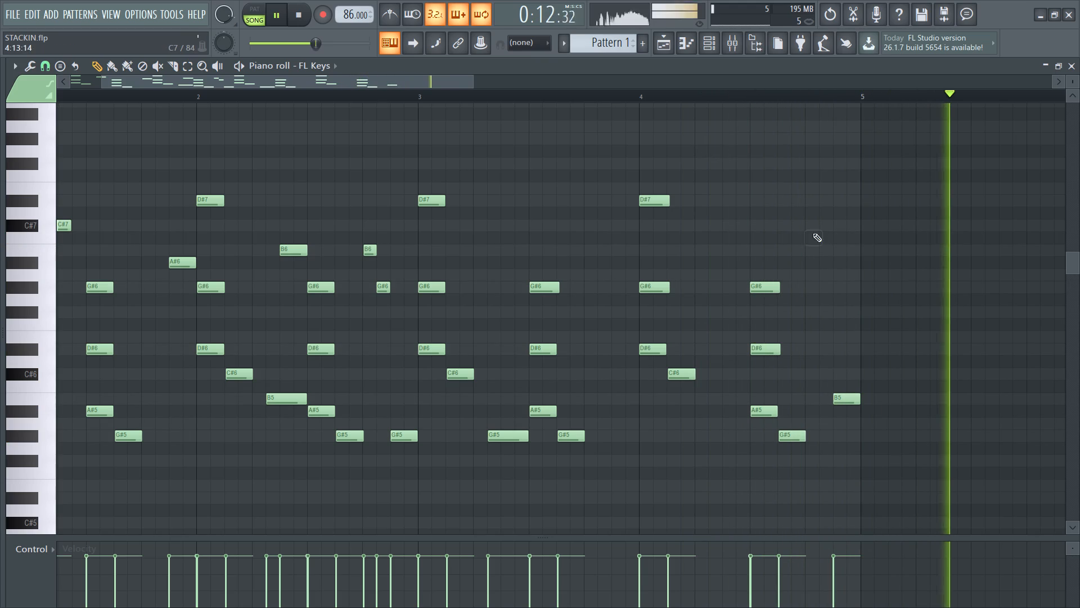
Play the pattern back with the channel rack in view and return to the FL Keys piano roll.
left_click(702, 44)
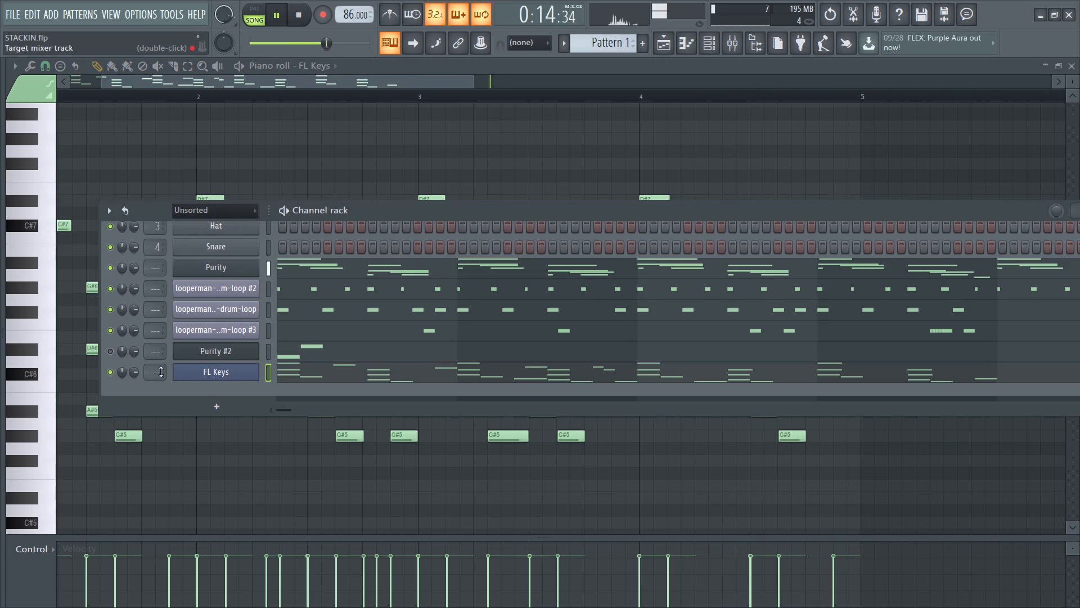
right_click(189, 378)
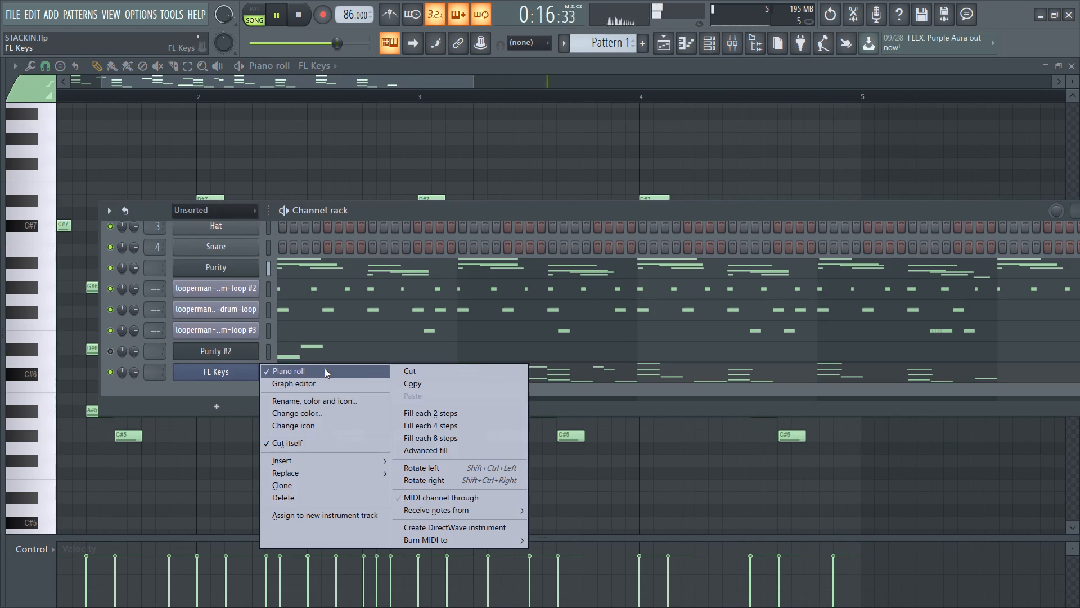
key("space")
left_click(119, 371)
key("space")
key("space")
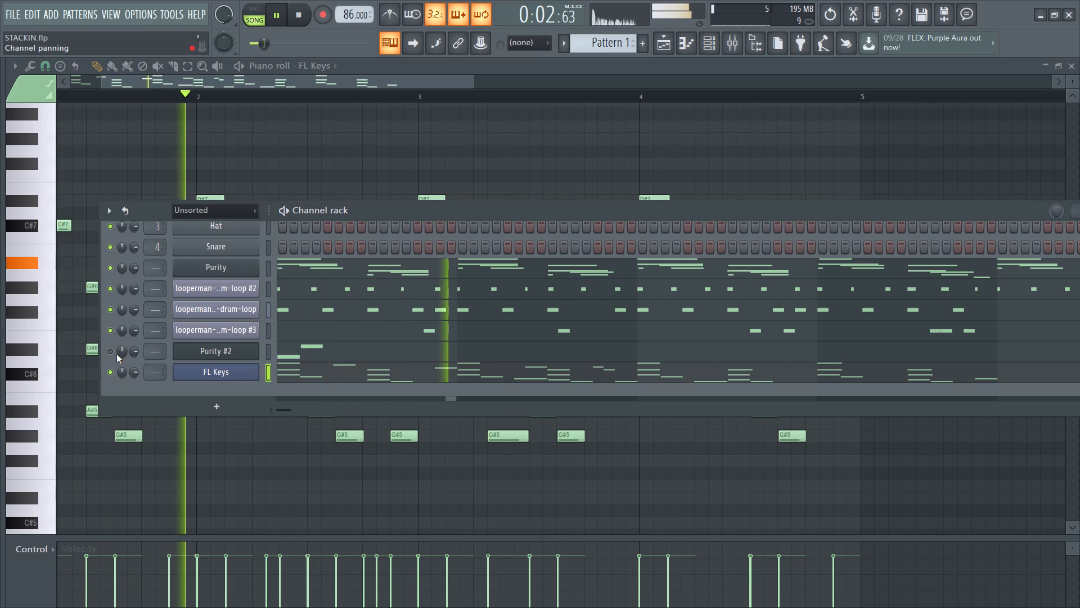
left_click(330, 372)
key("space")
key("space")
left_click(325, 373)
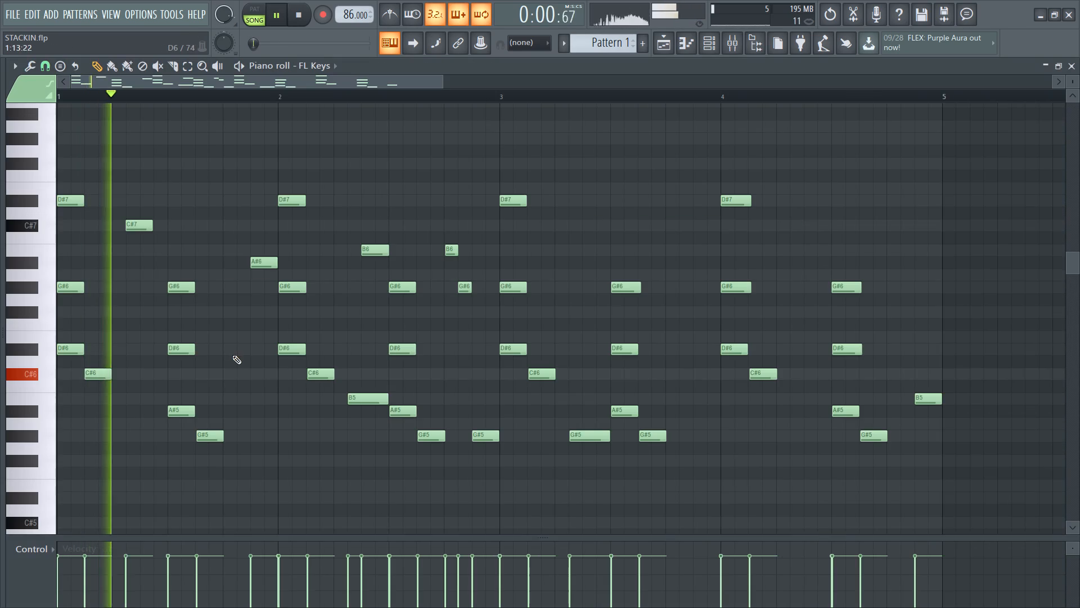
Move the A#6 at the end of bar 1 to B6 at about step 14, extend it to the start of bar 2, and play back.
key("space")
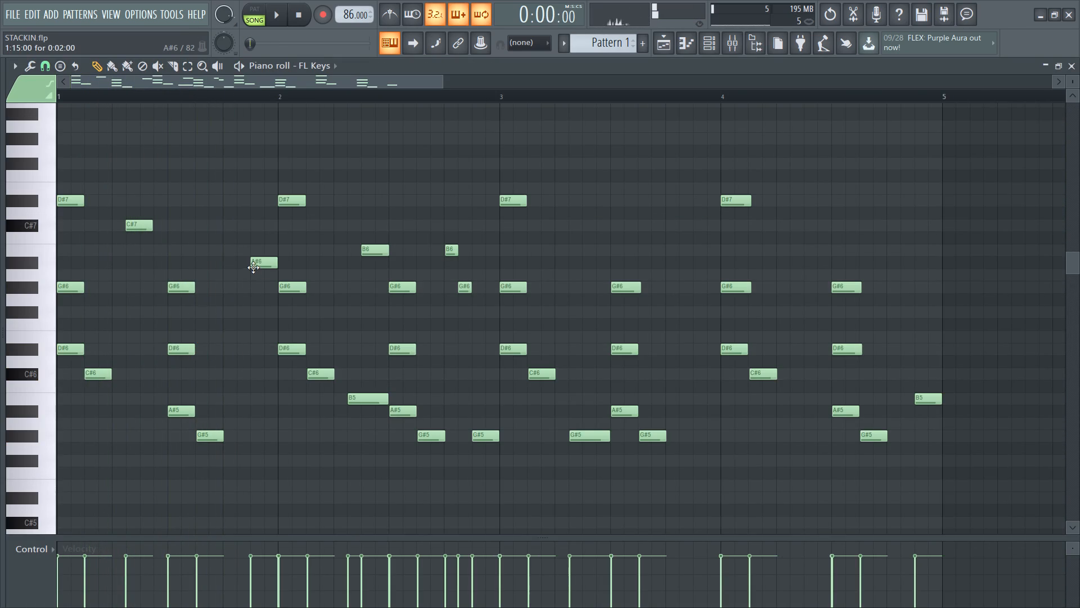
left_click_drag(253, 263, 250, 250)
key("space")
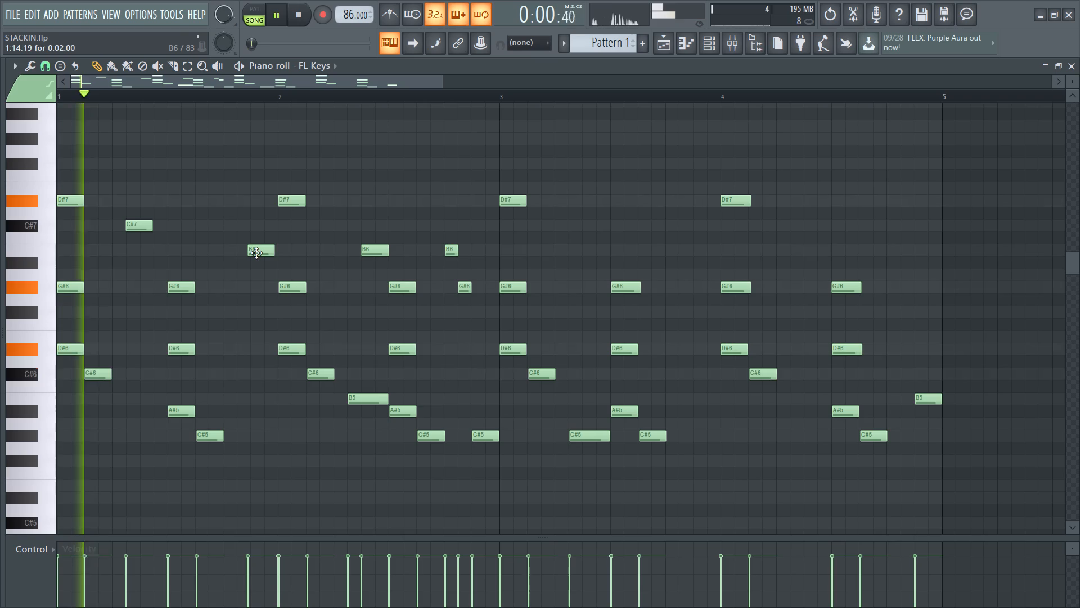
left_click_drag(256, 253, 247, 251)
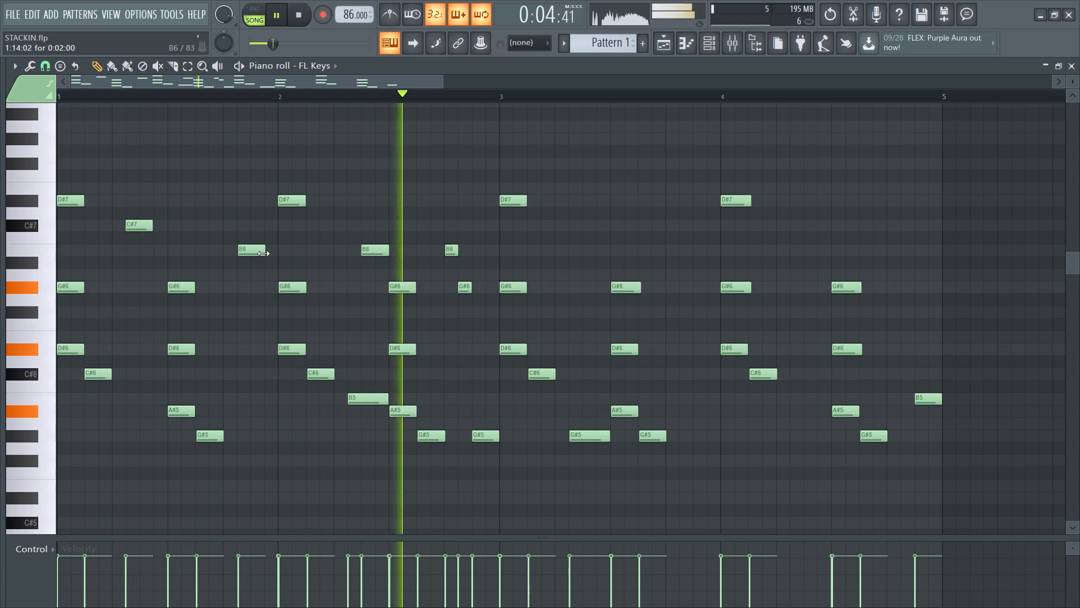
left_click_drag(266, 255, 278, 265)
key("space")
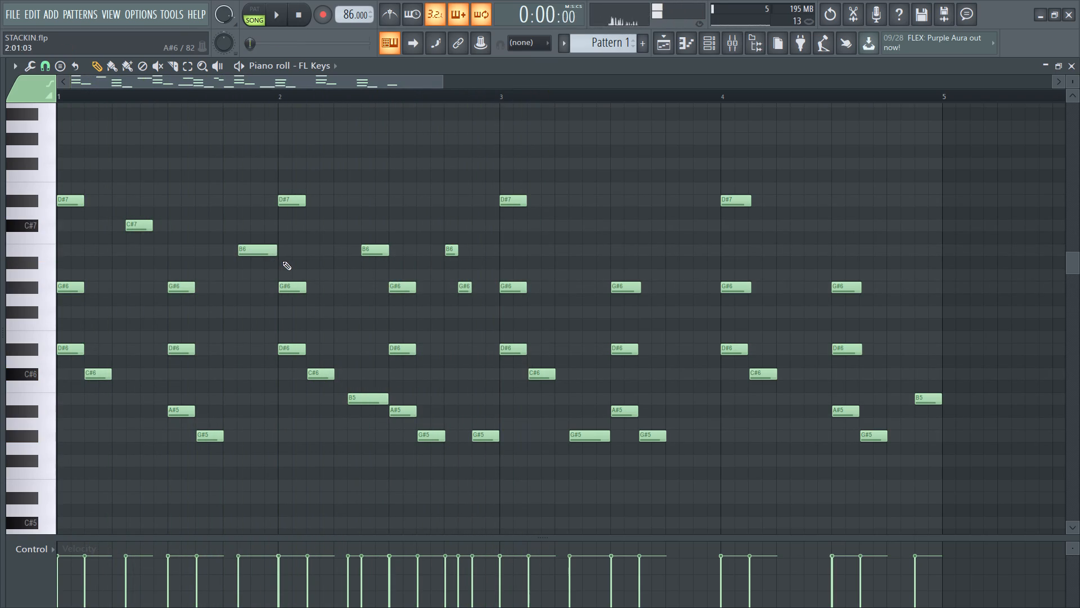
key("space")
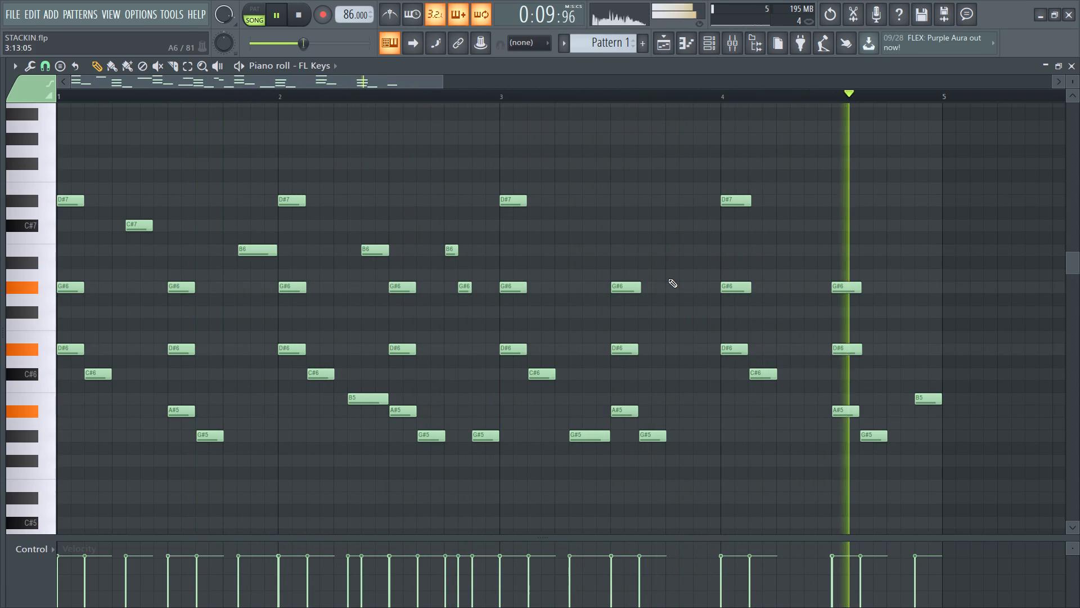
Add a B6 note nearly three steps long at about step 14 of bar 3, ending at the start of bar 4, and play back.
left_click(688, 253)
key("space")
key("space")
left_click_drag(713, 254, 701, 254)
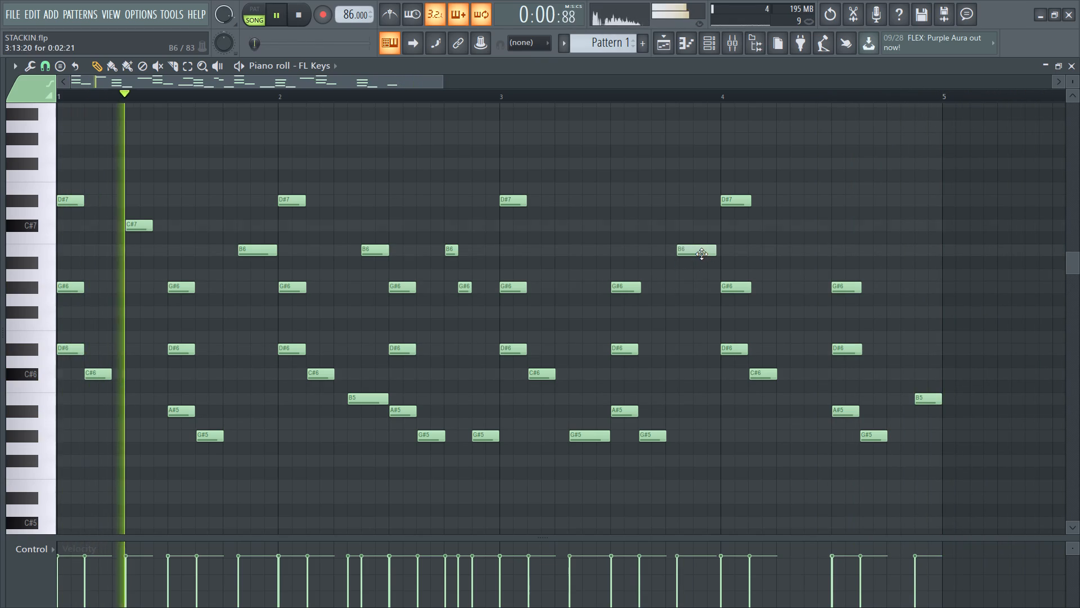
left_click_drag(701, 254, 705, 254)
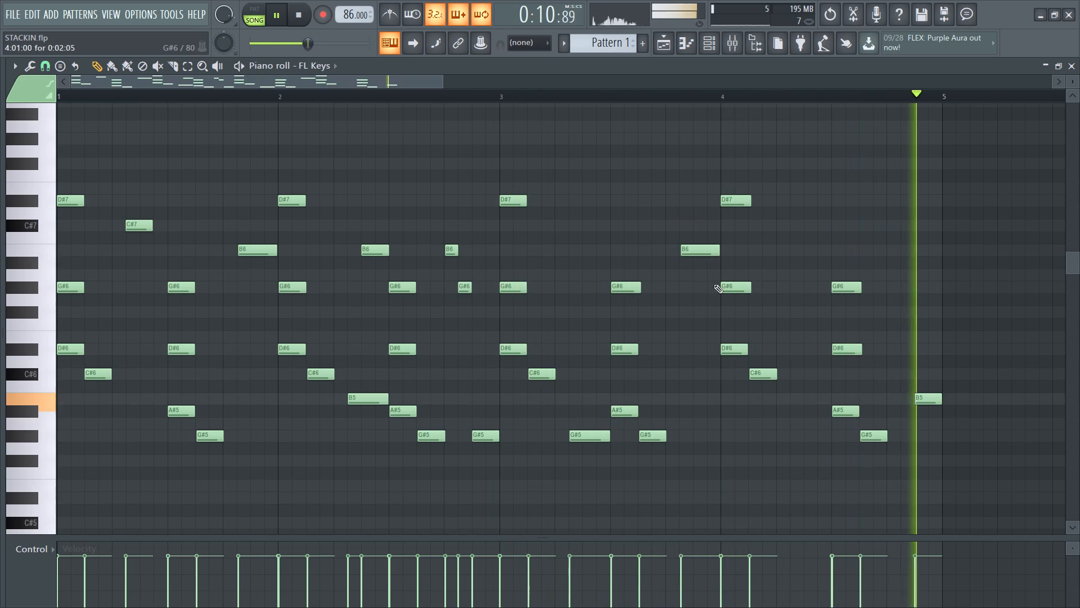
key("space")
key("space")
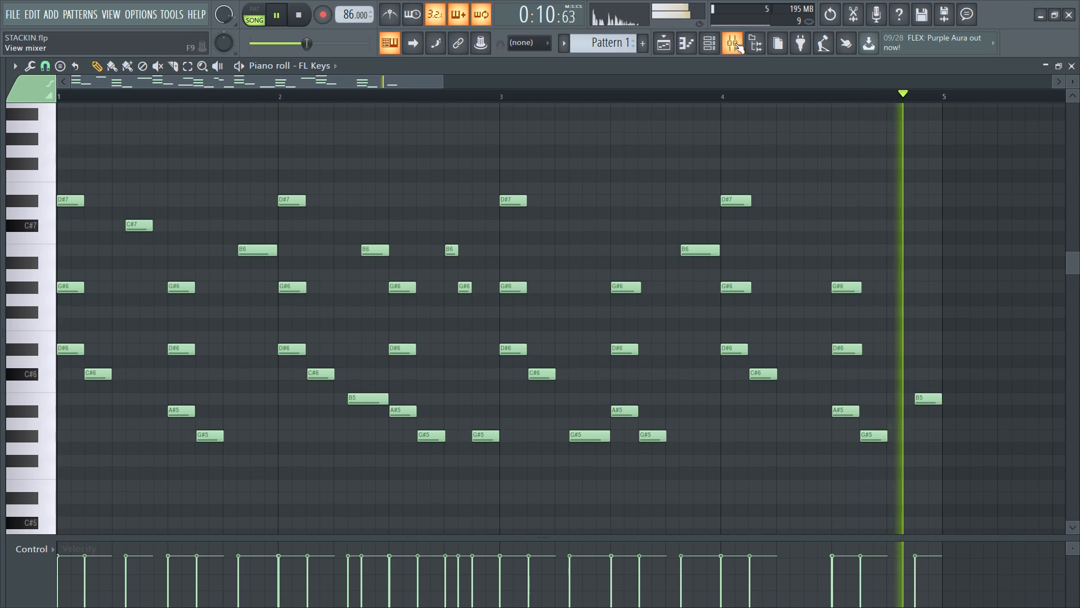
Copy the FL Keys notes into the Purity #2 channel, mute FL Keys, unmute Purity #2, and restart playback.
left_click(709, 44)
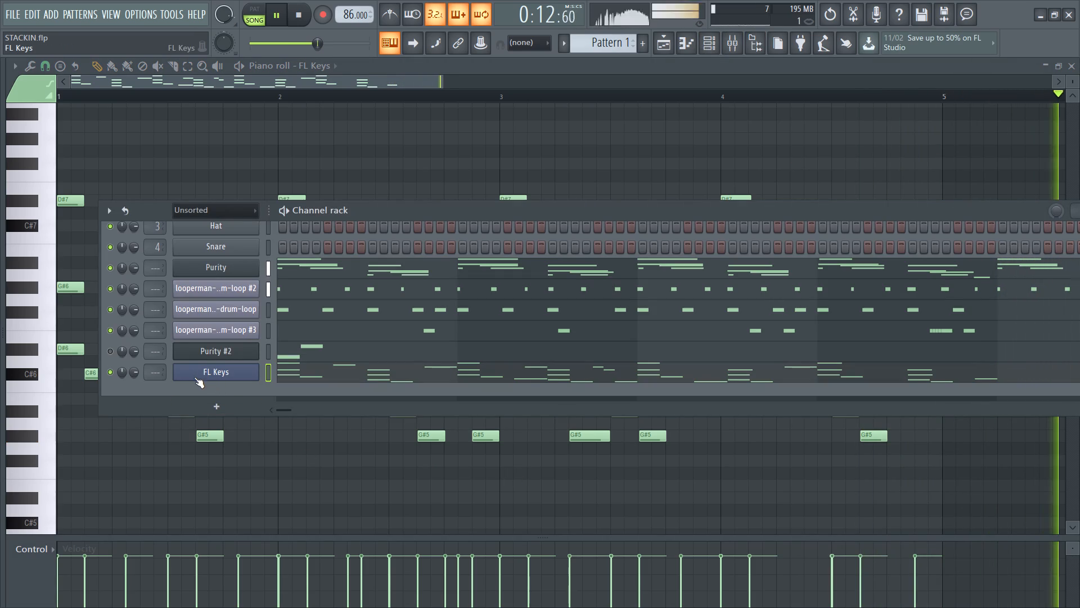
right_click(194, 377)
left_click(420, 379)
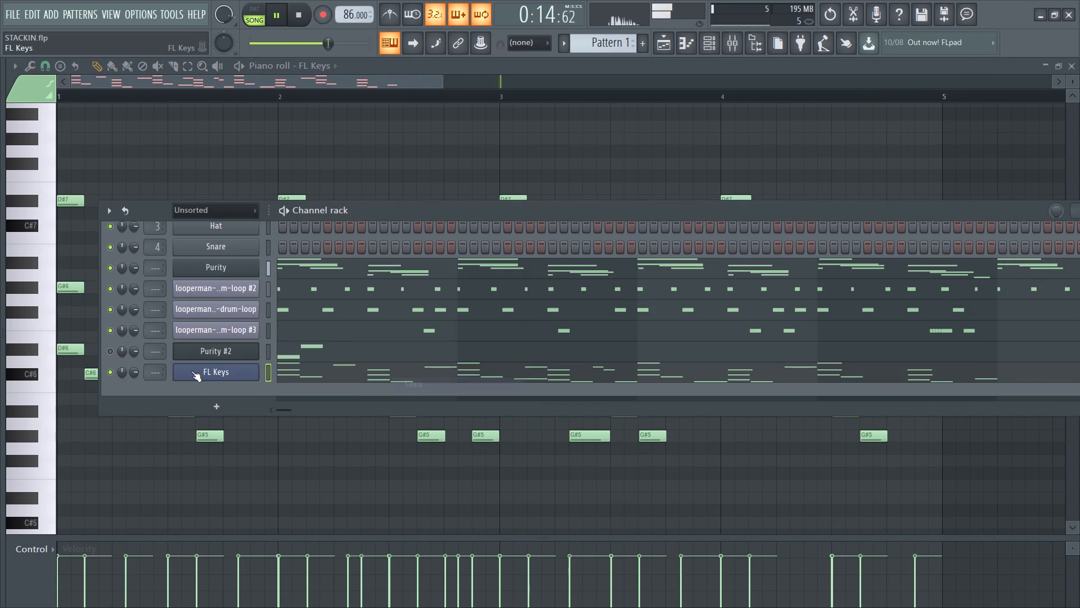
left_click(106, 369)
right_click(193, 348)
left_click(471, 377)
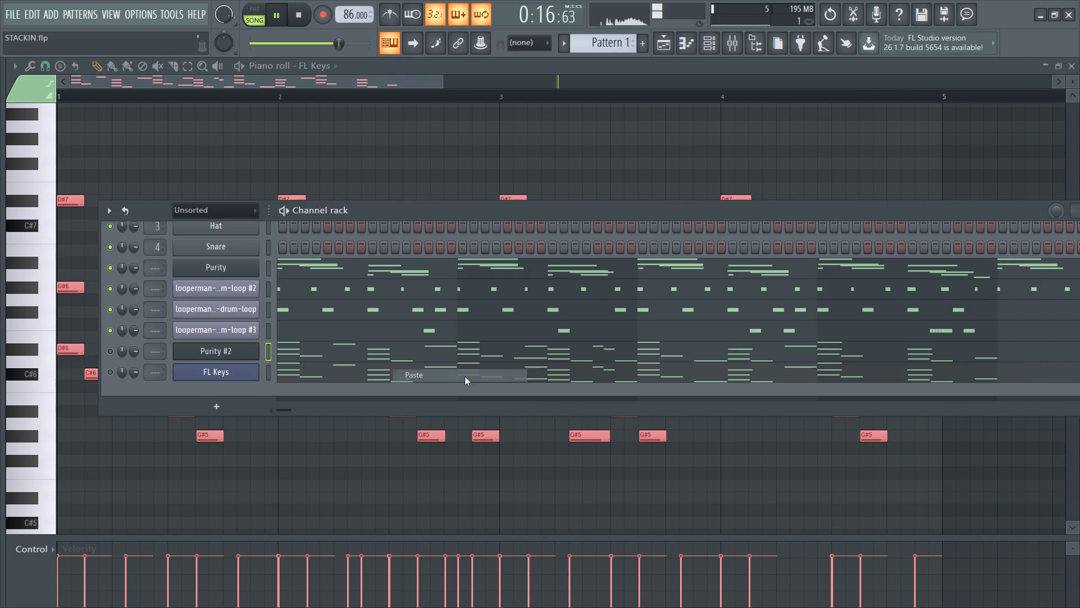
left_click(111, 354)
type("b")
key("space")
key("space")
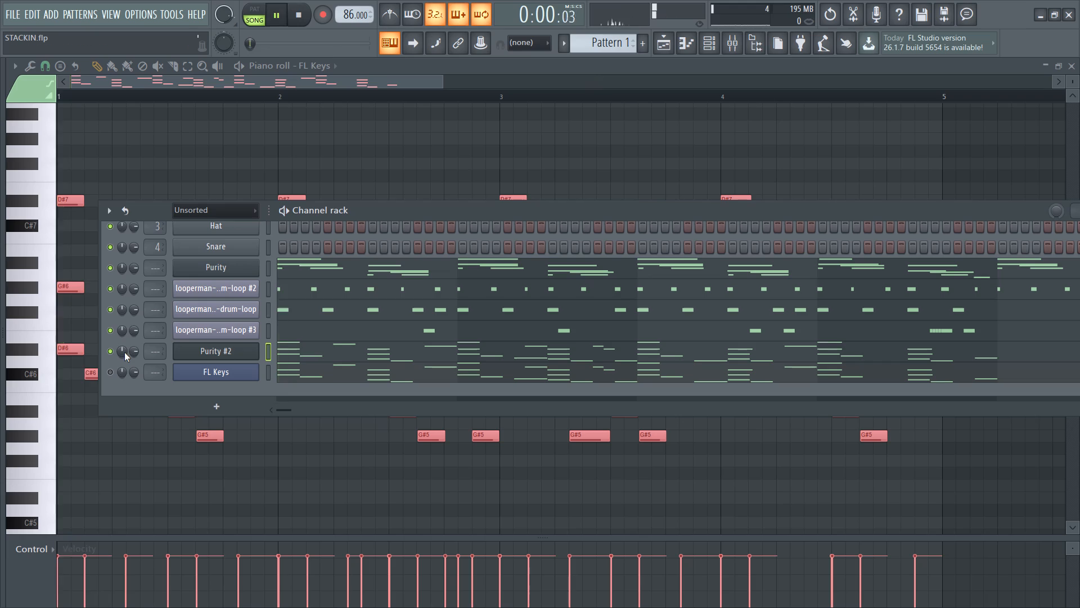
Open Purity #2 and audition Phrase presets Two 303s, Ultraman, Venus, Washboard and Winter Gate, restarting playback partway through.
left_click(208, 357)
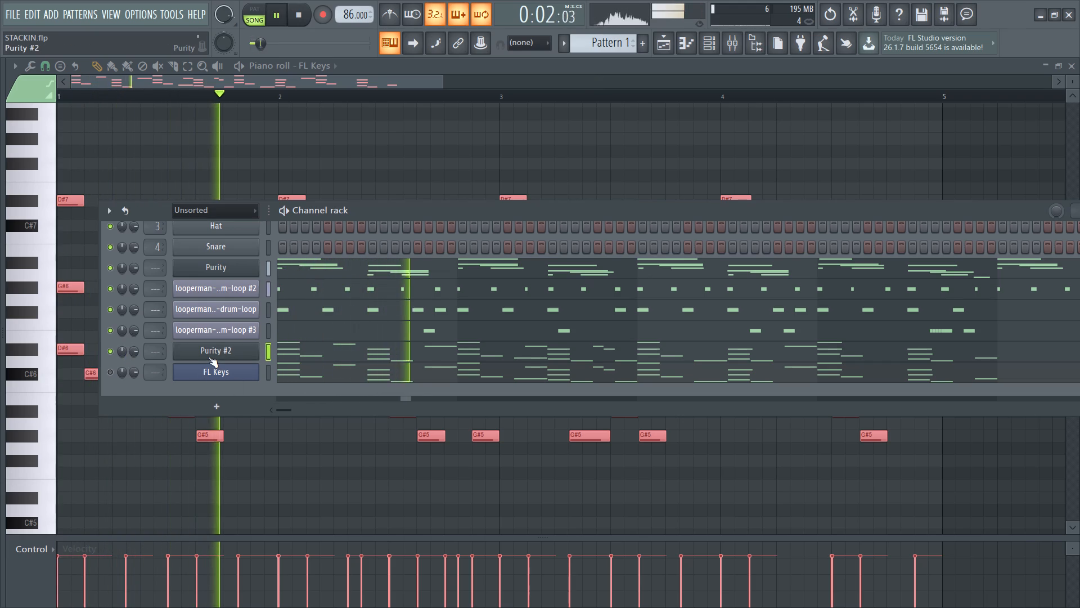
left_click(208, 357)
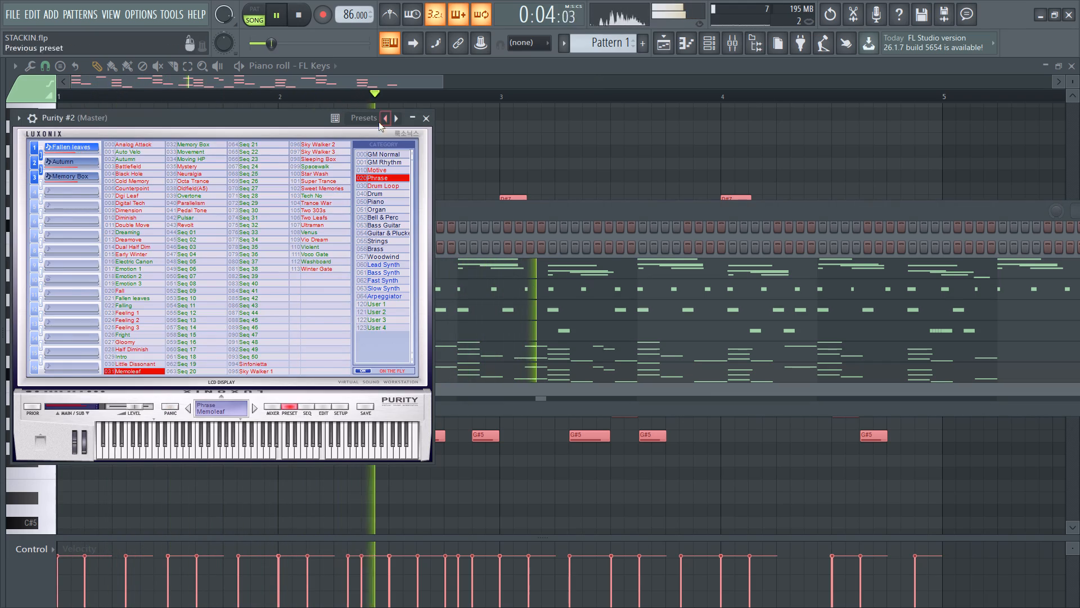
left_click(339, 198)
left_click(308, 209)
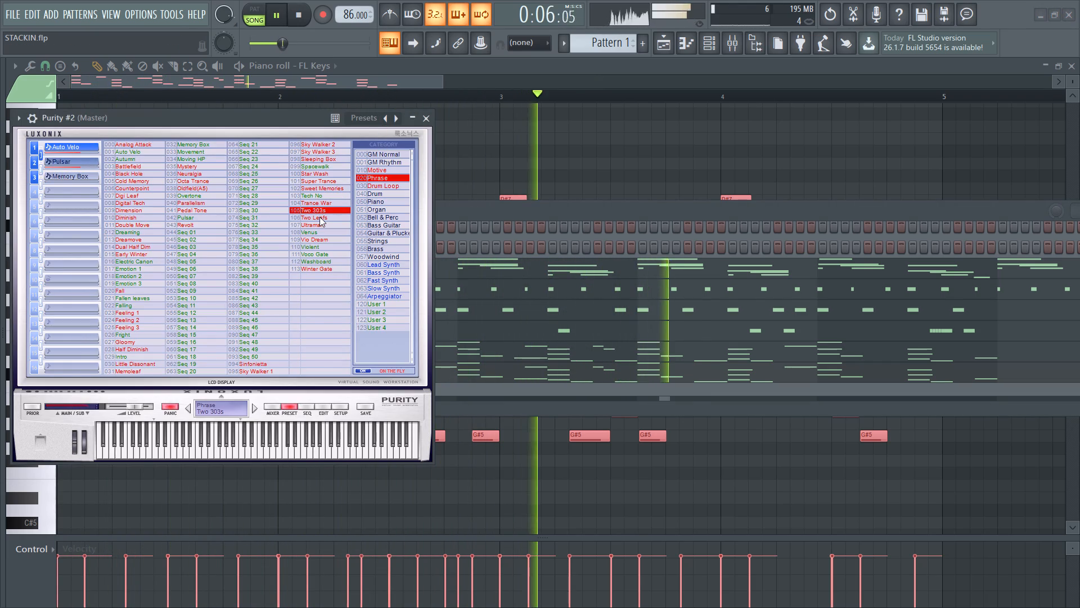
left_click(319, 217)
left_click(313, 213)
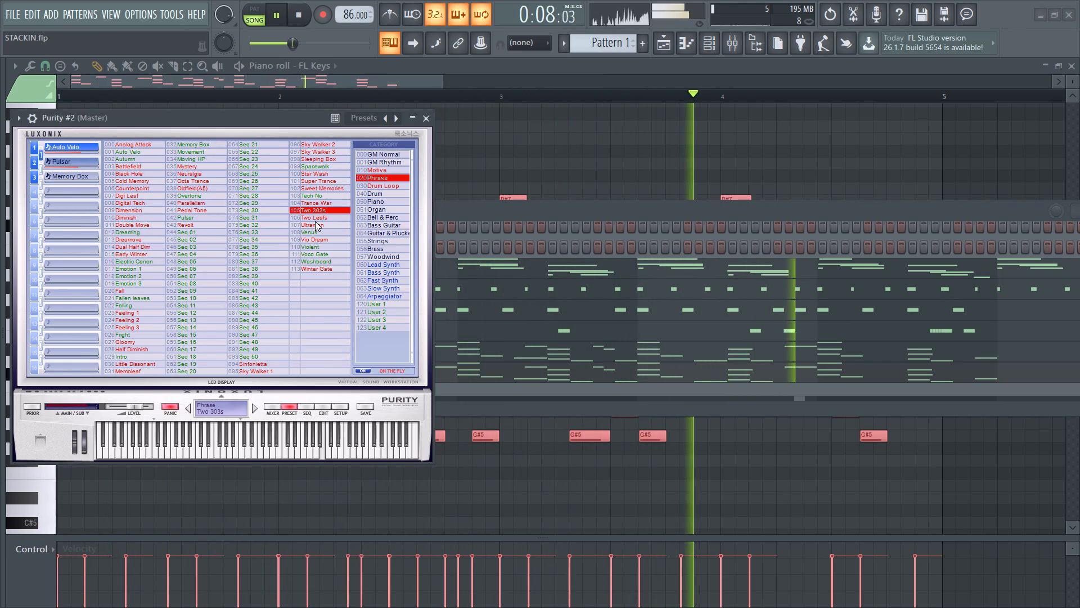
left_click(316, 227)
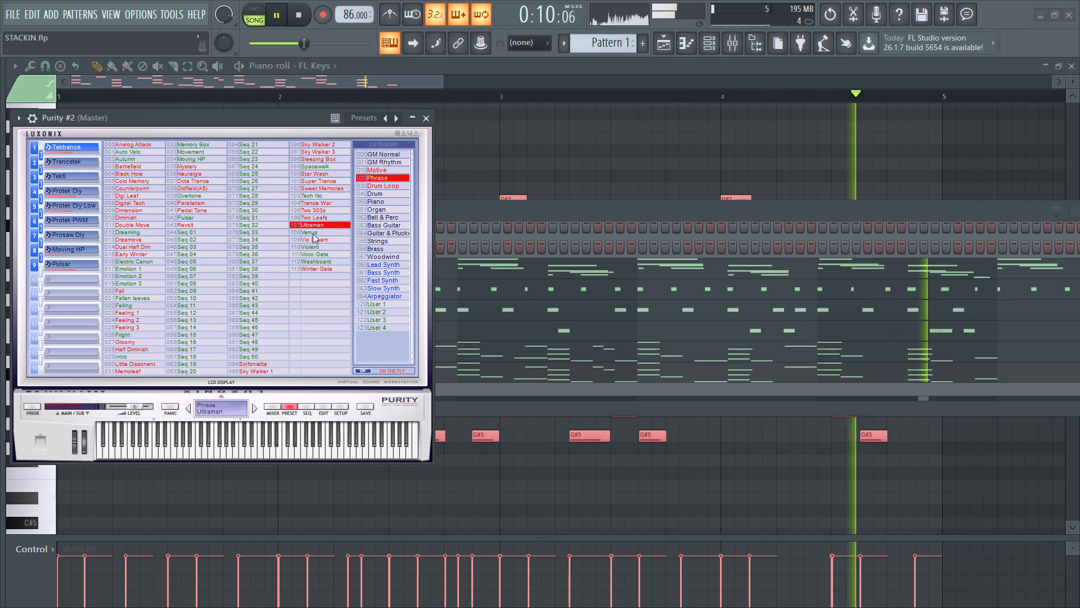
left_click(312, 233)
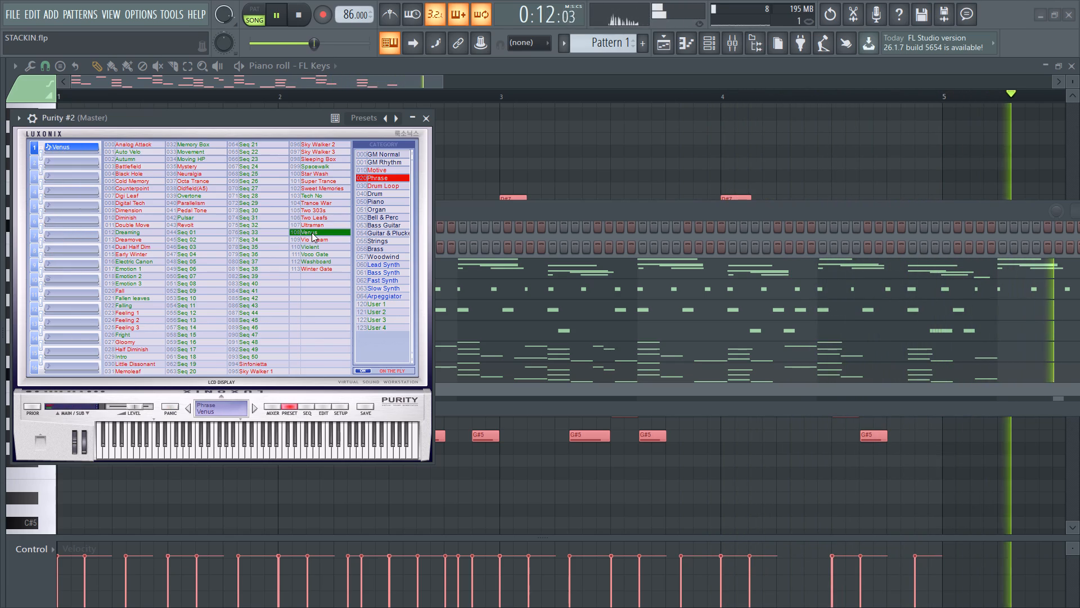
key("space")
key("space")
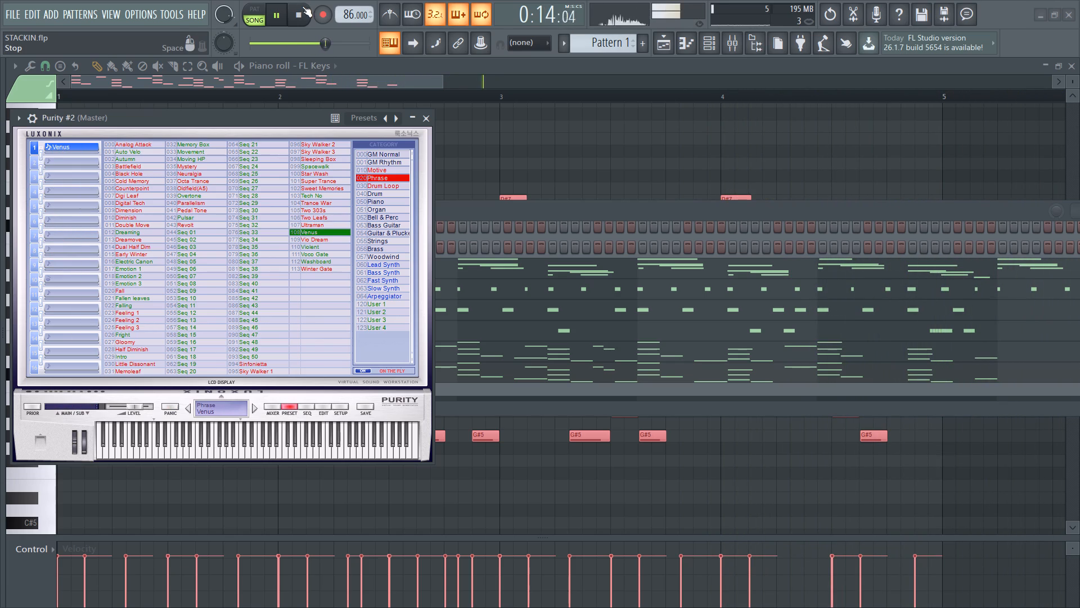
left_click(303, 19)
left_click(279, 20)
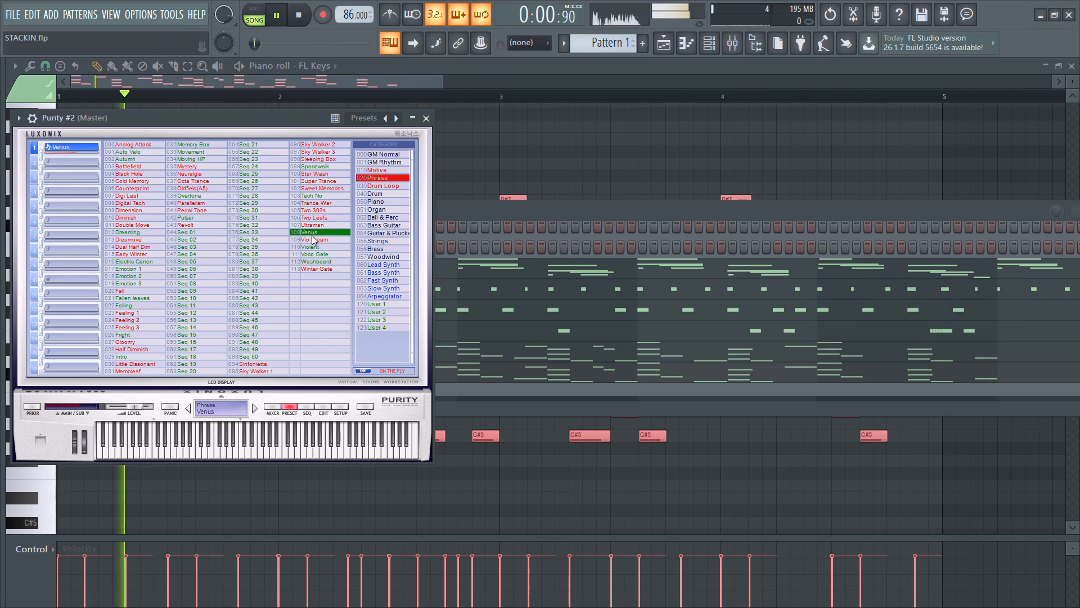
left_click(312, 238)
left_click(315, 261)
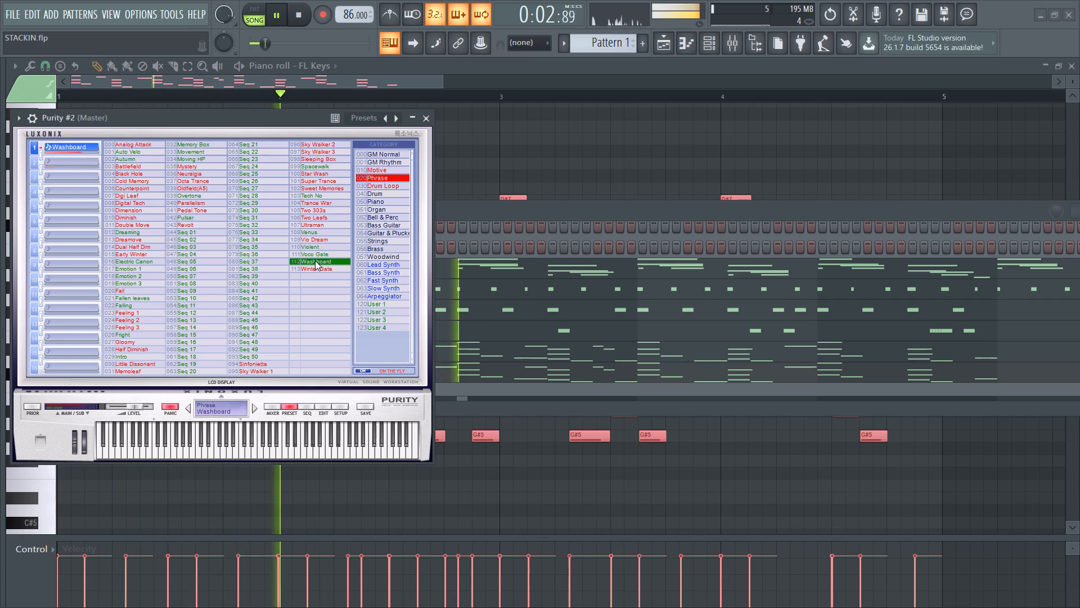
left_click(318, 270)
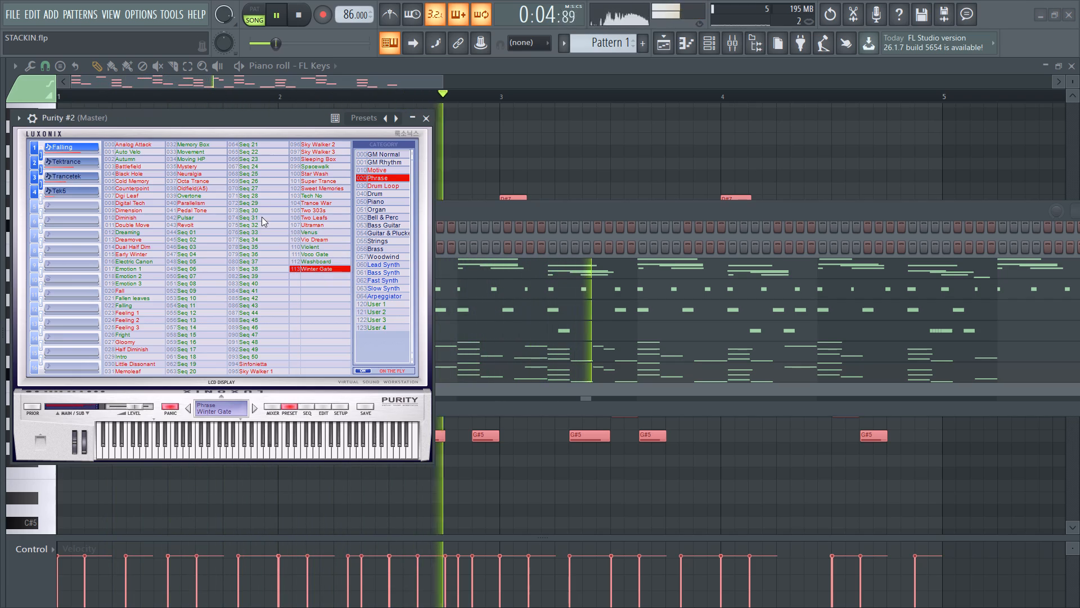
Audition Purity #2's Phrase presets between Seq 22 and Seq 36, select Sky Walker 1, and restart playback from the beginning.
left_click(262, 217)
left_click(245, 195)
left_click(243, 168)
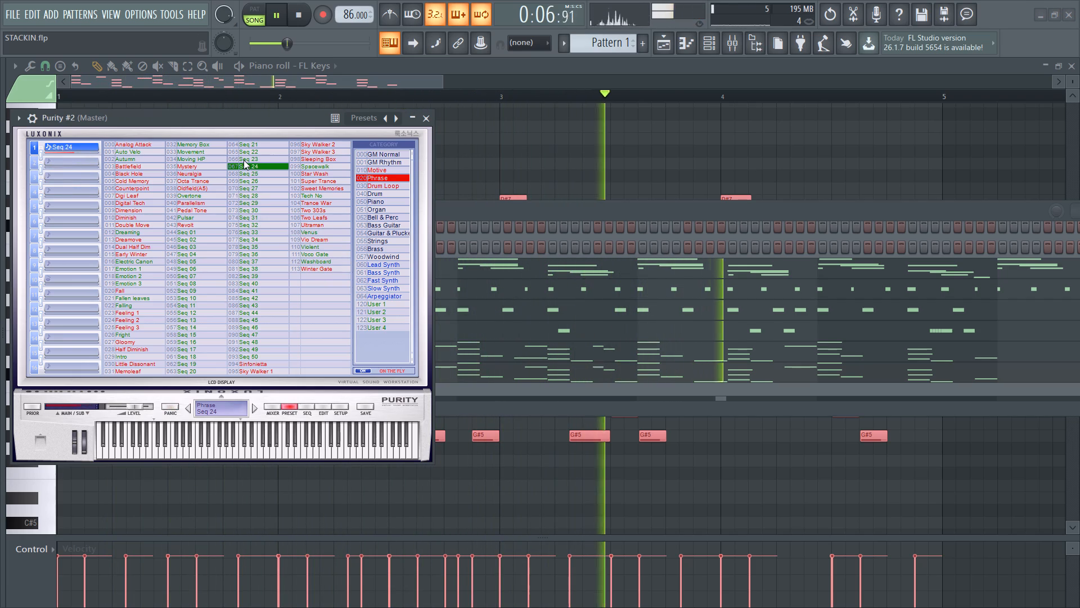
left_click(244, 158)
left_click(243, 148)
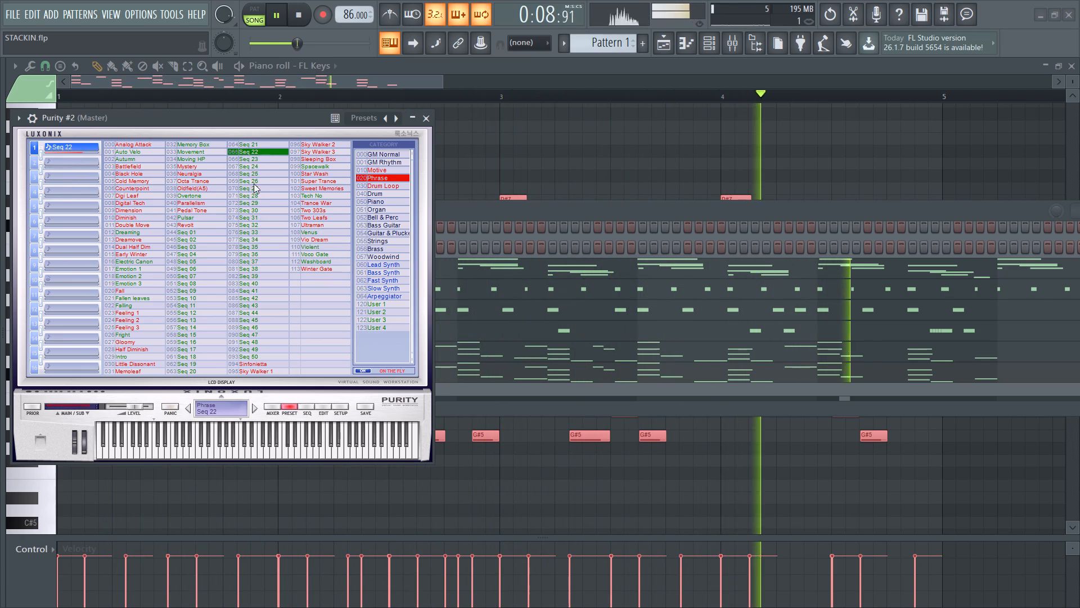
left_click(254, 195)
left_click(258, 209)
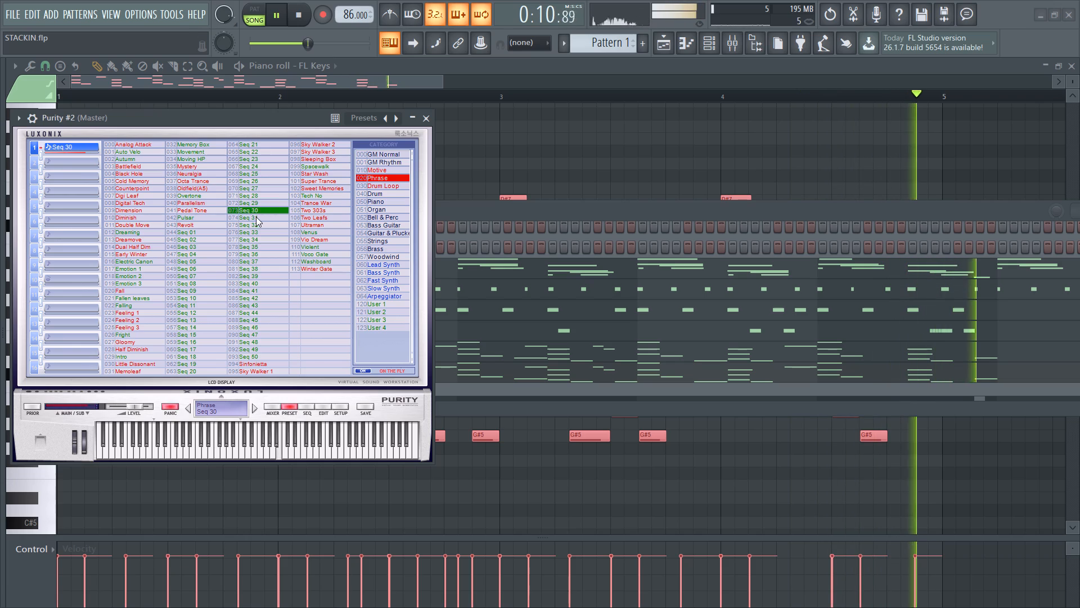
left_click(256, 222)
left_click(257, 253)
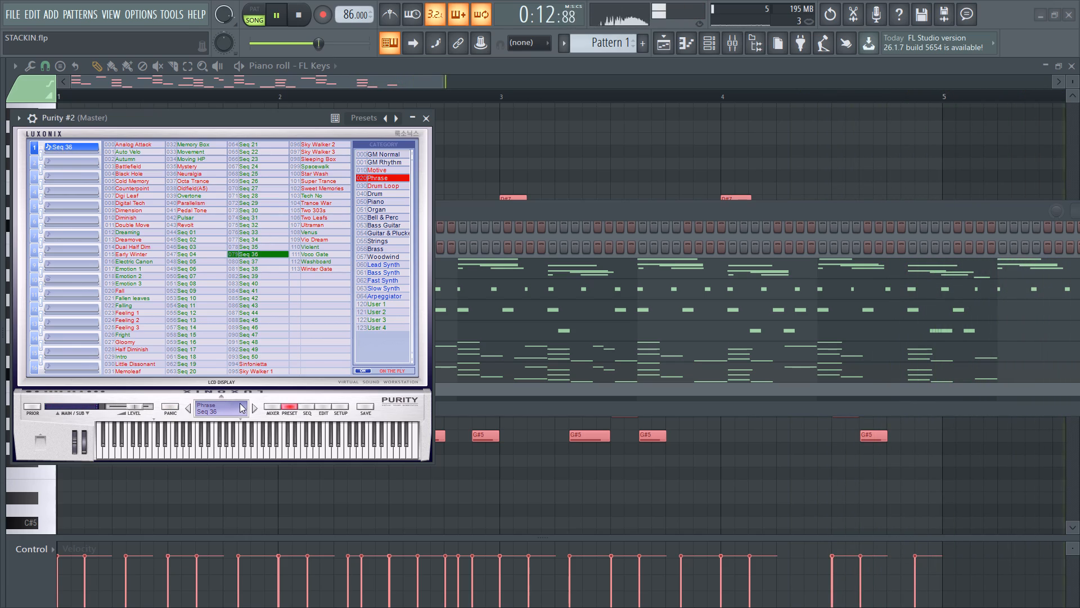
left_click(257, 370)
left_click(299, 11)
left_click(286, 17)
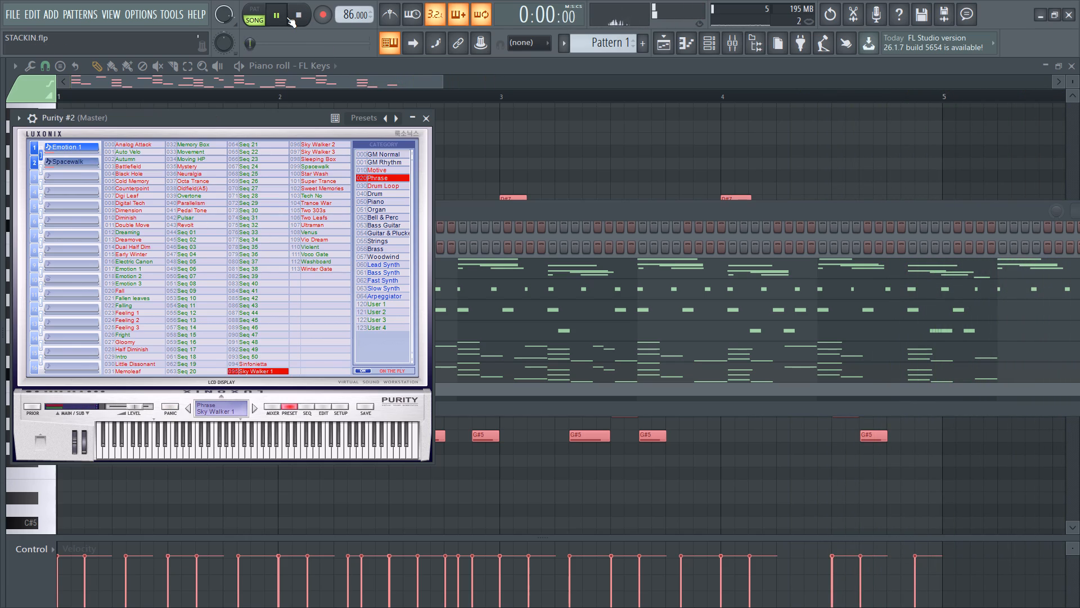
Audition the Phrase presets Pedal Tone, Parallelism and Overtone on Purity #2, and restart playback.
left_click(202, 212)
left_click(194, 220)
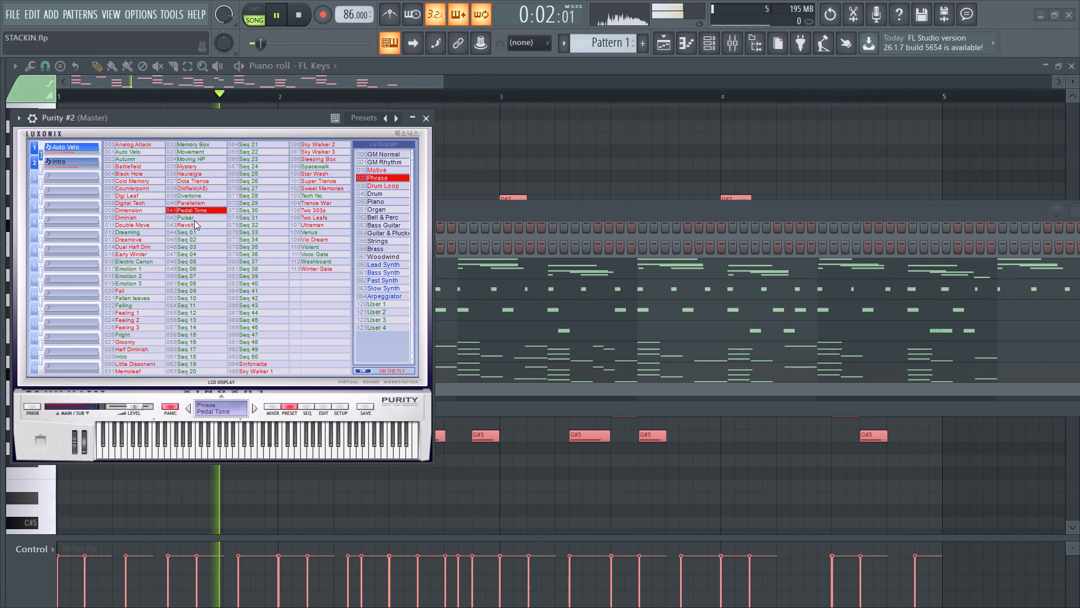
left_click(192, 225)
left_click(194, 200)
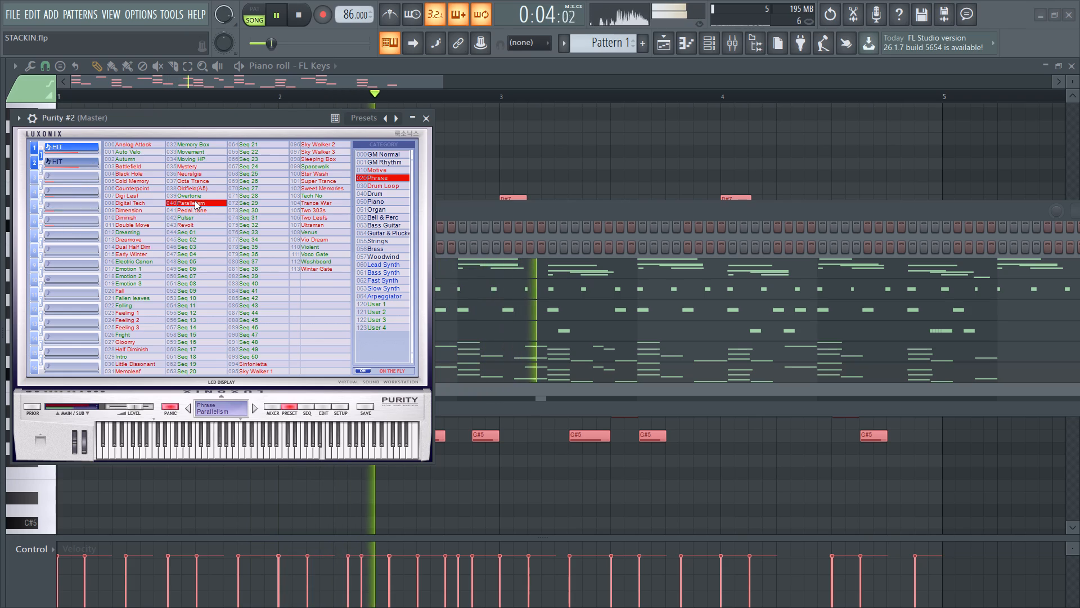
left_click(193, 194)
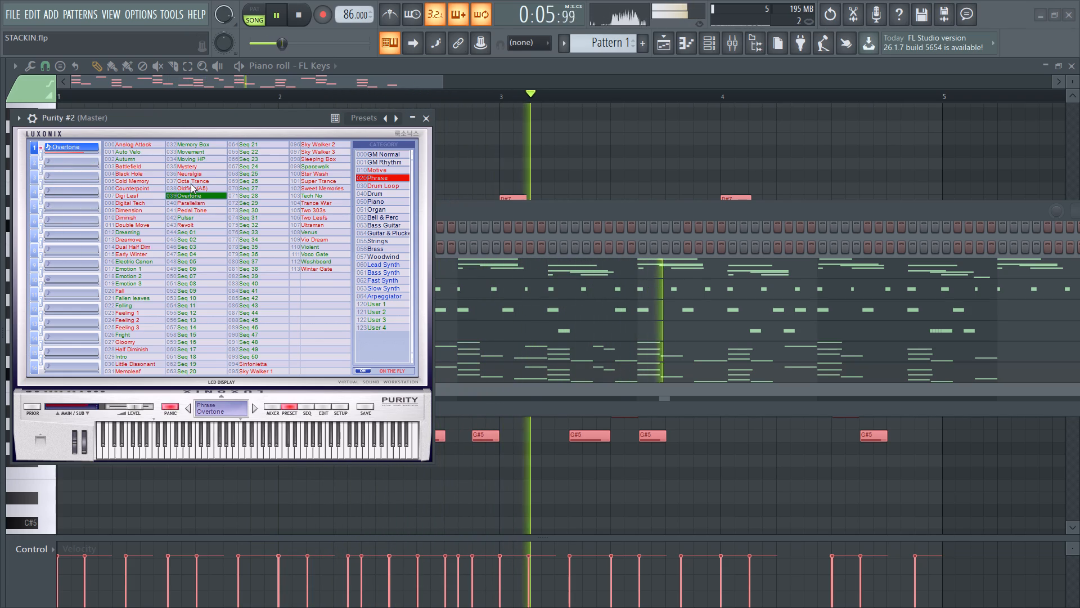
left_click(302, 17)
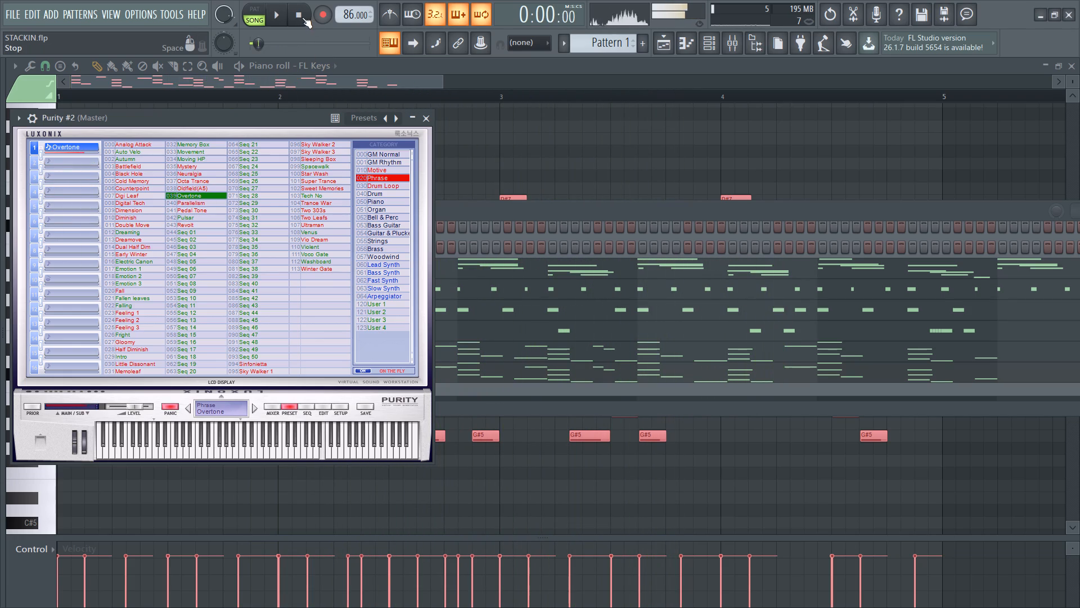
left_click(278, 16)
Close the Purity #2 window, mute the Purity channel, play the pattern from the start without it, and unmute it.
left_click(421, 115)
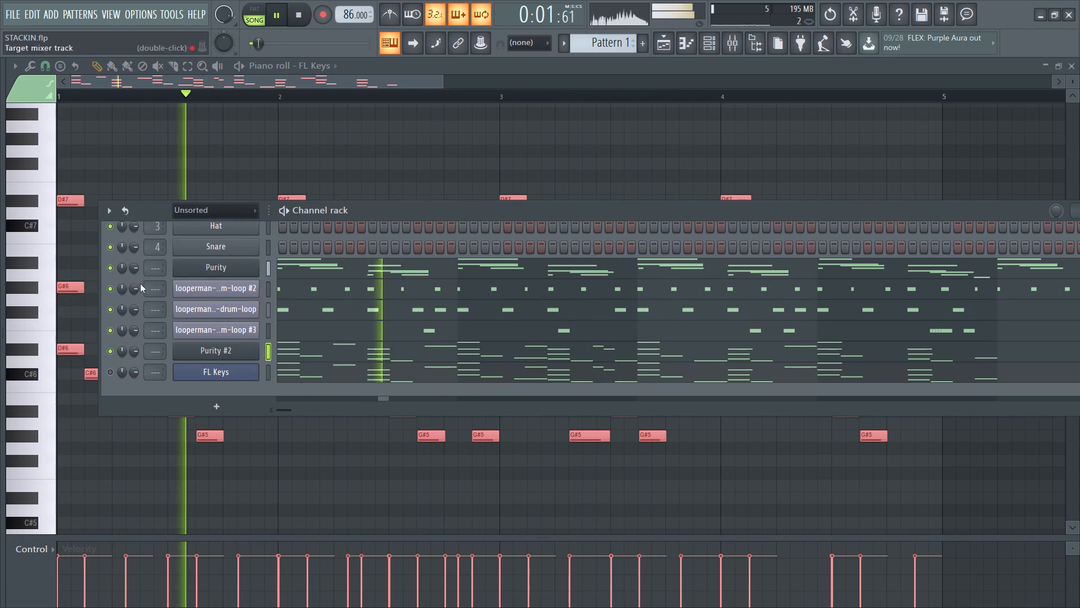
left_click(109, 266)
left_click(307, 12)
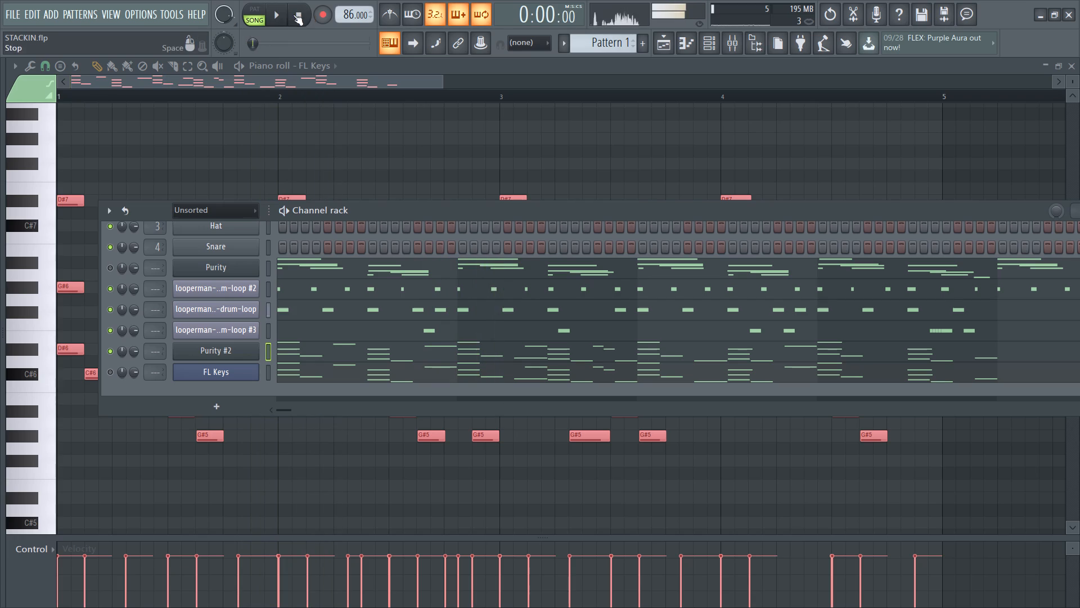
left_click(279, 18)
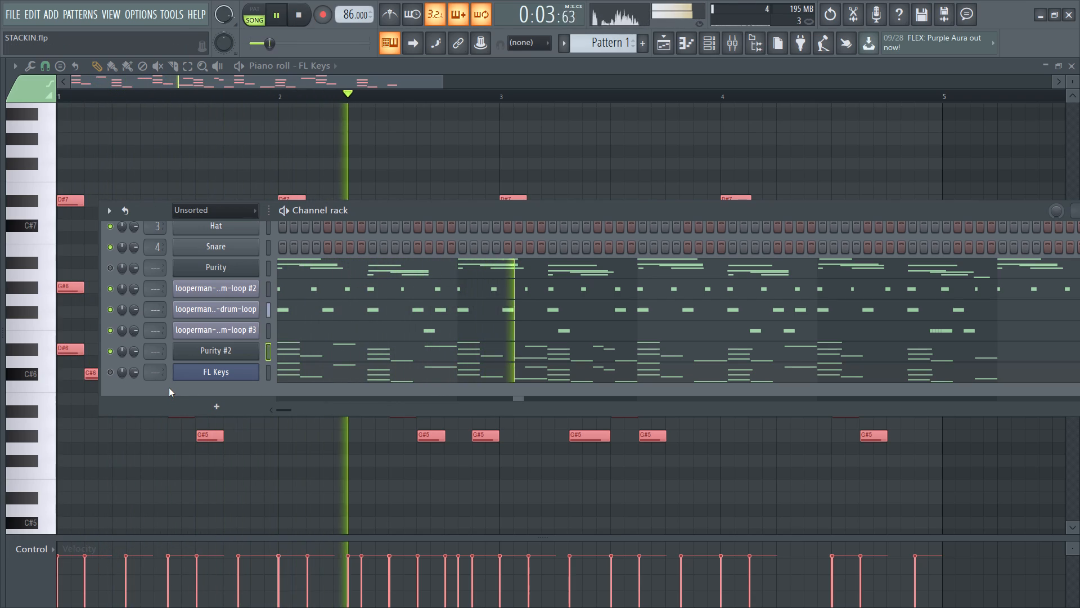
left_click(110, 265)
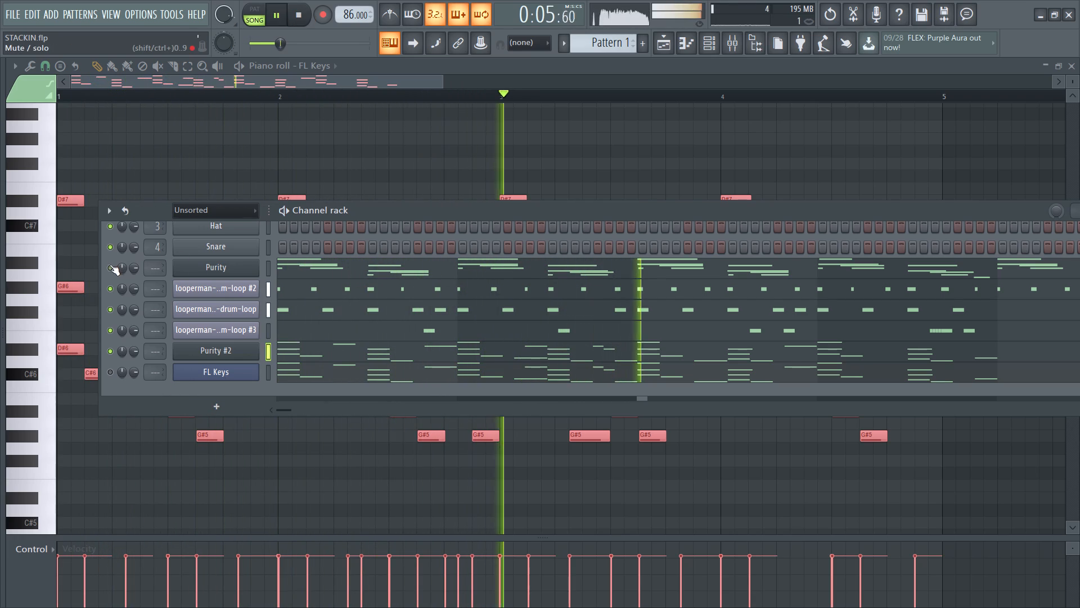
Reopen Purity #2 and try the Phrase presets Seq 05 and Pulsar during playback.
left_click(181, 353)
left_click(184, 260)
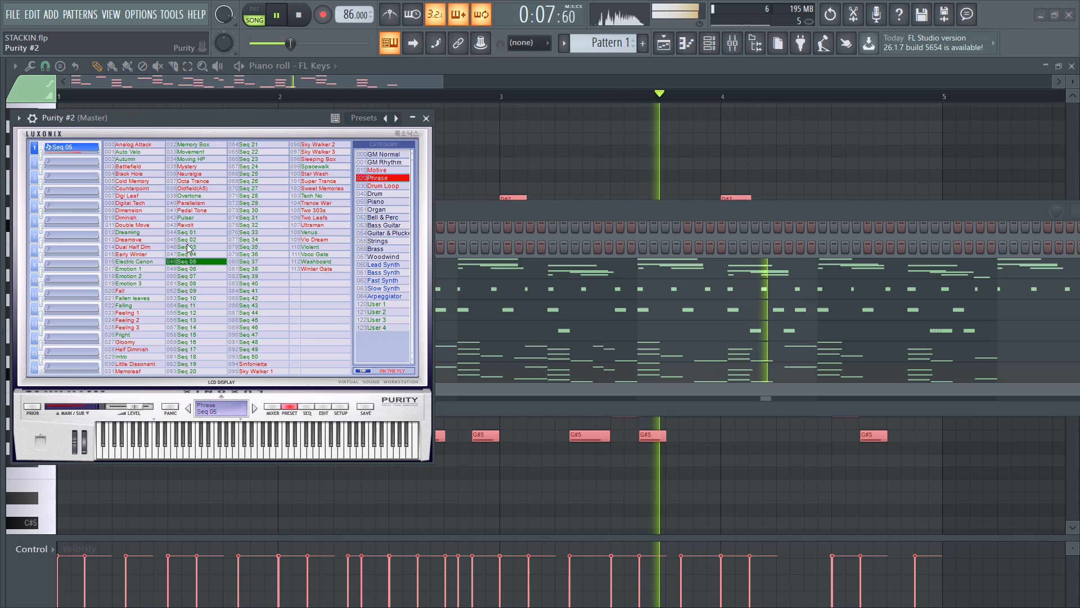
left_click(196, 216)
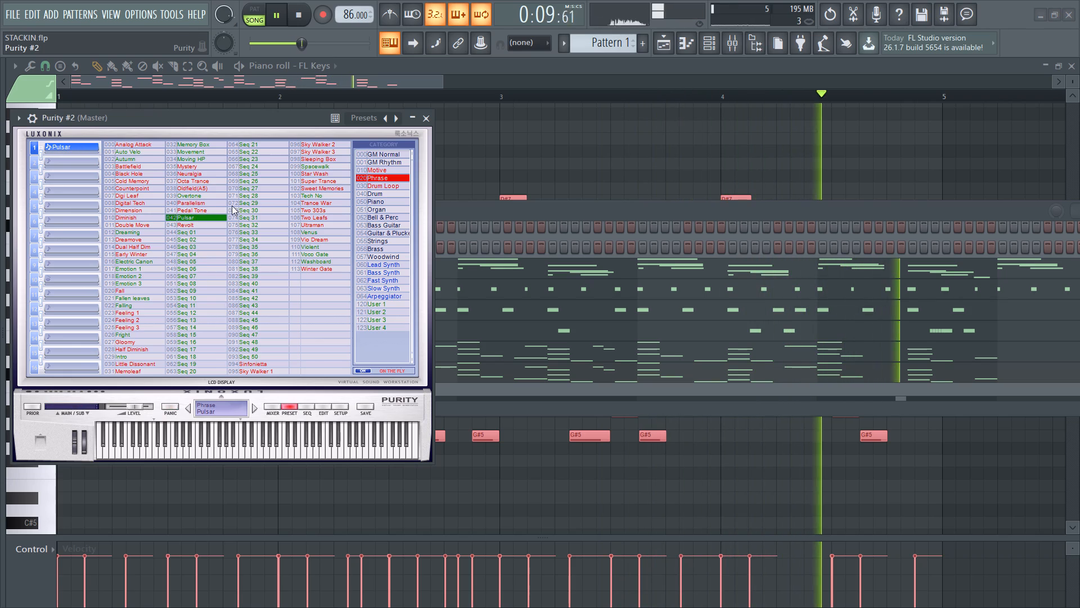
Switch Purity #2 to the Organ category, audition Soft Draw Fast with playback restarted, and select the Solo Drive Fast preset.
left_click(392, 207)
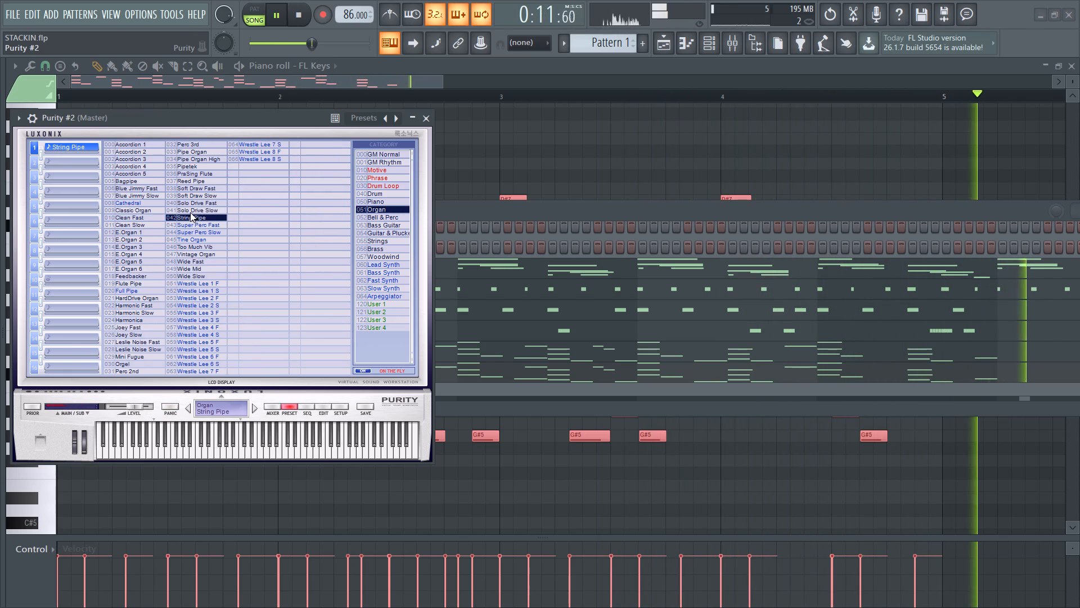
left_click(179, 185)
left_click(305, 10)
left_click(277, 19)
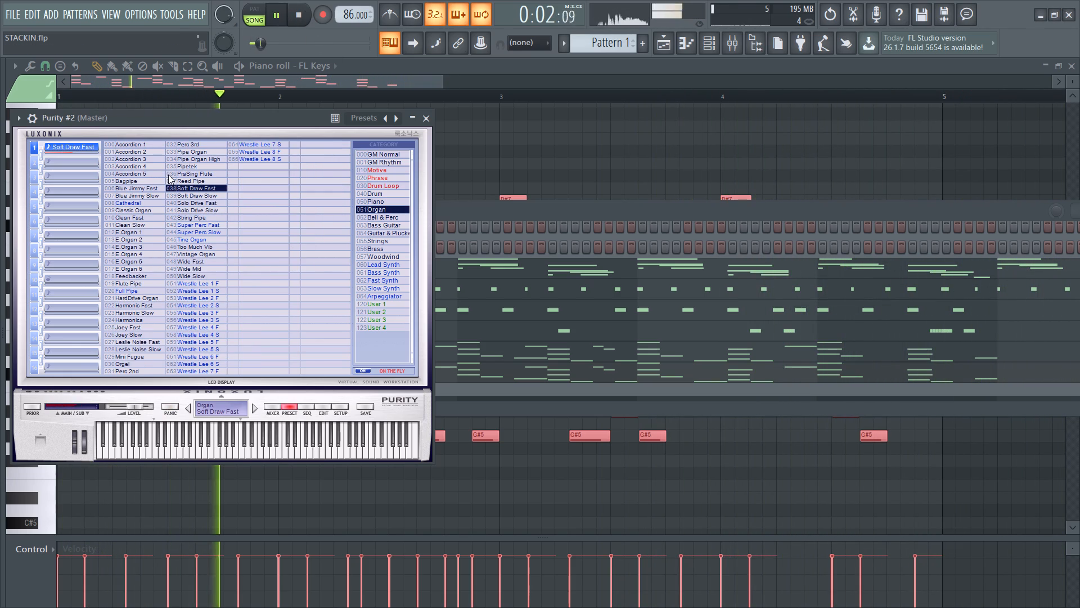
left_click(191, 201)
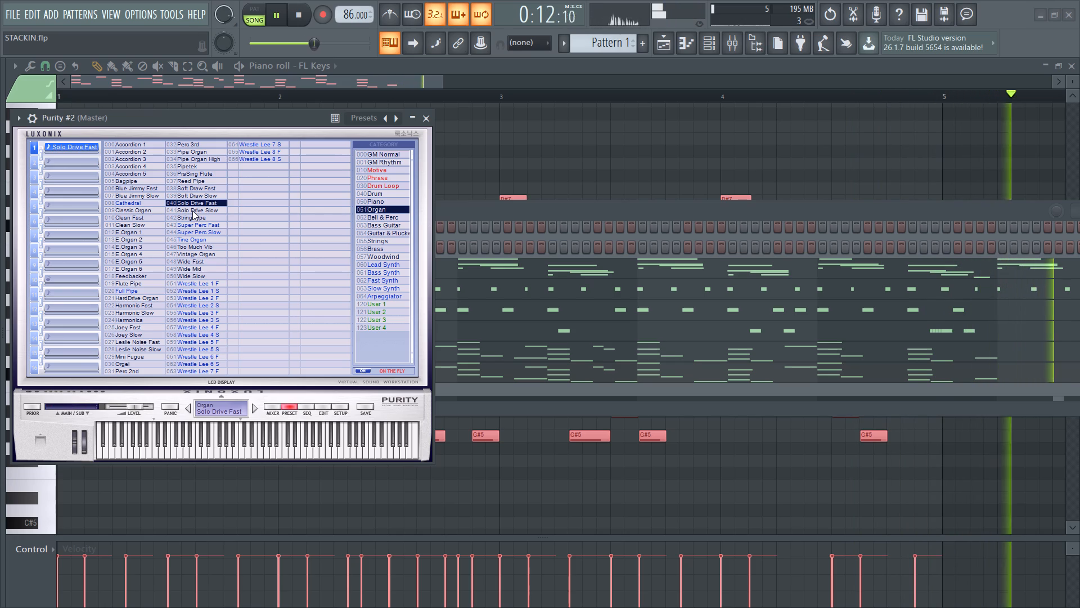
Minimize FL Studio to return to the BEAT MARATHON 16 folder in File Explorer.
left_click(1034, 14)
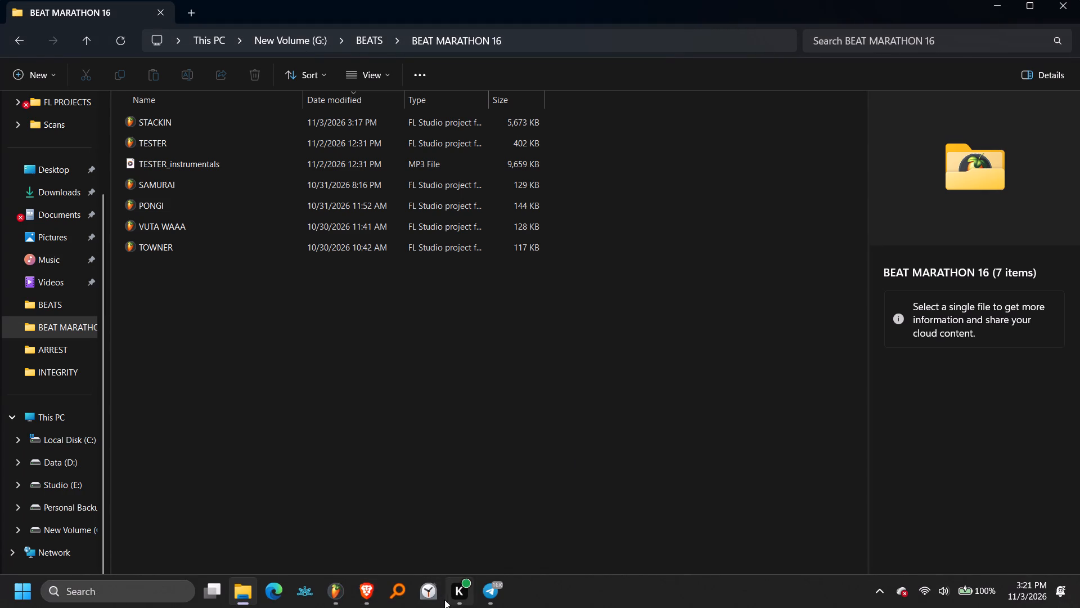
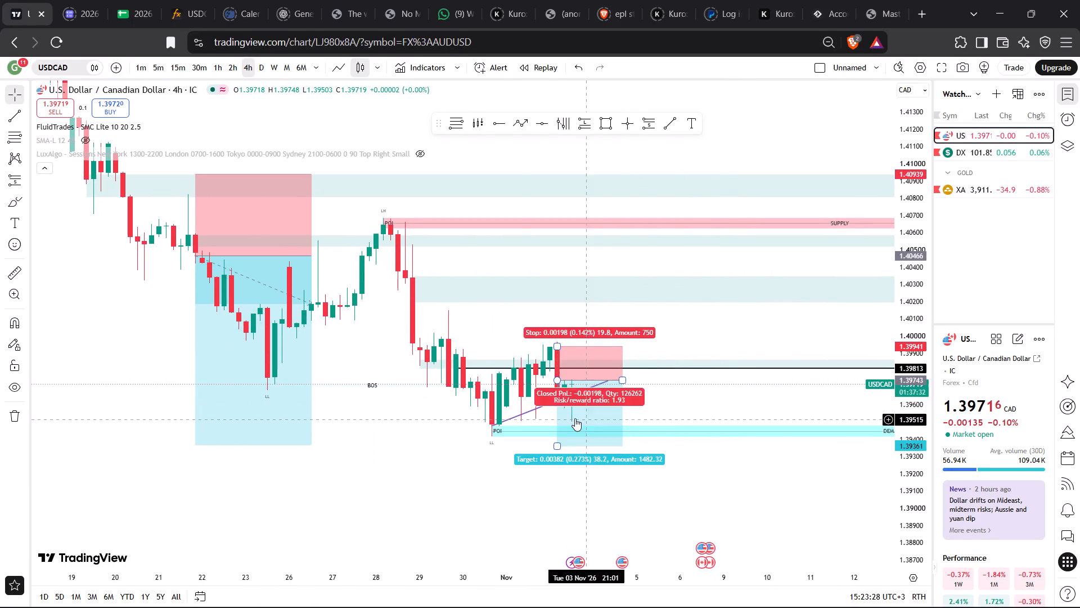
Examine recent price action on the four-hour USDCAD chart, then switch back to FL Studio.
scroll(512, 445, "down", 1)
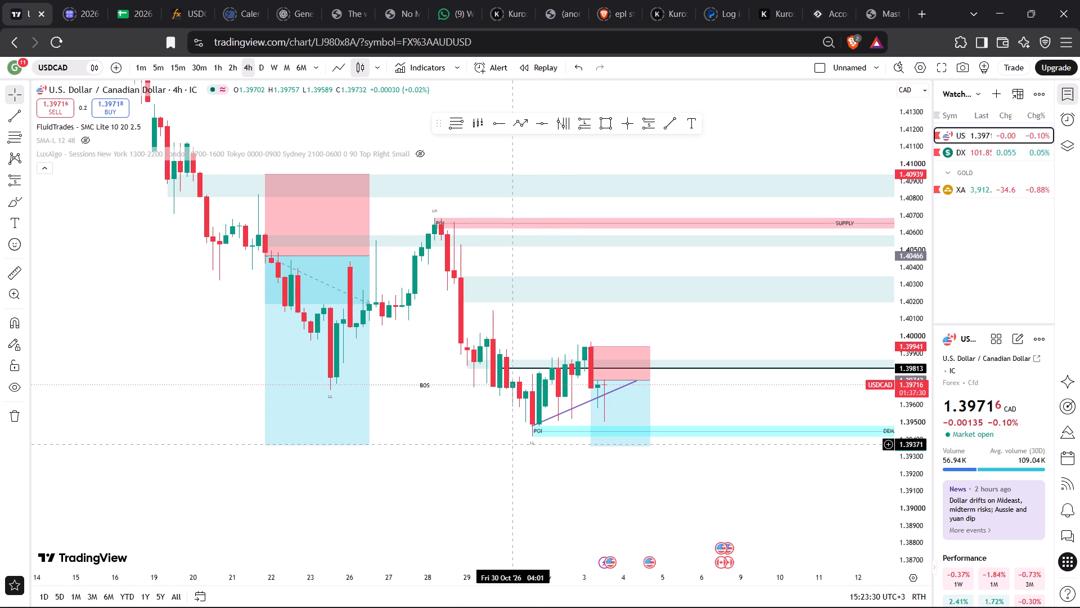
scroll(553, 450, "up", 1)
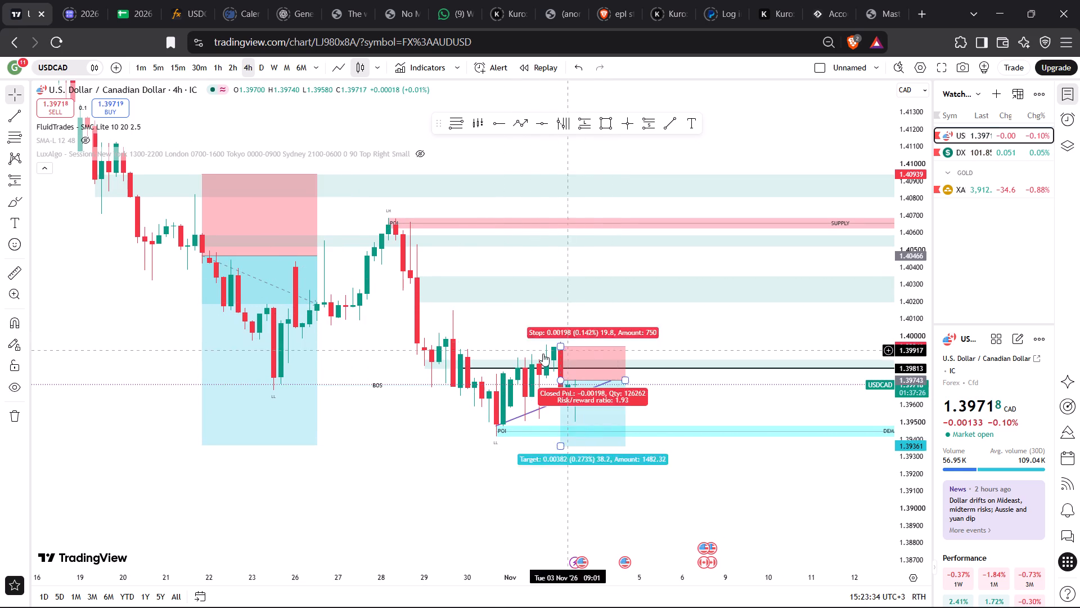
scroll(532, 354, "up", 1)
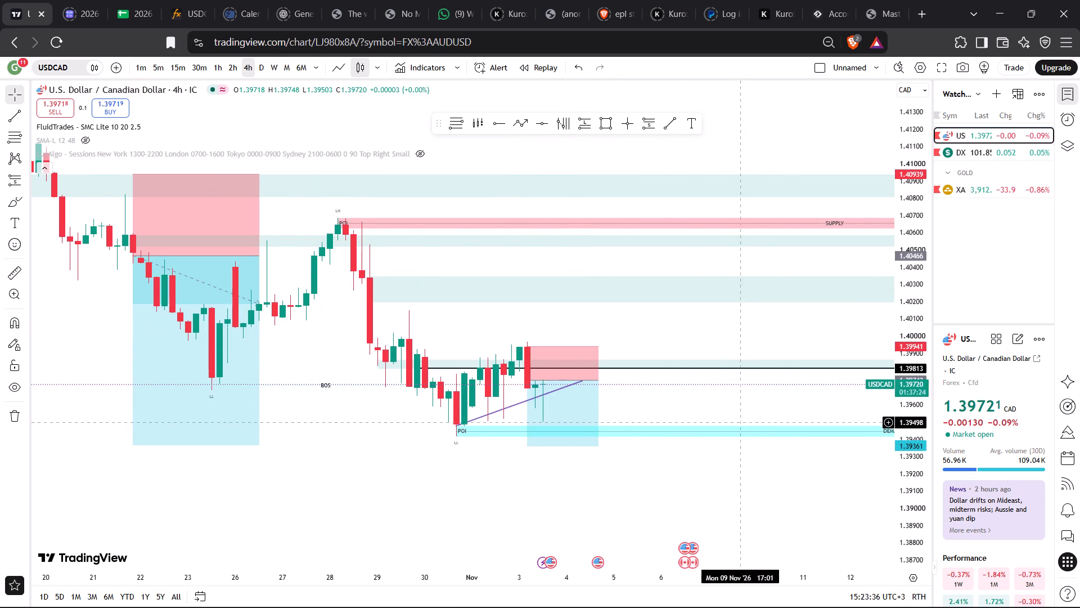
left_click(992, 0)
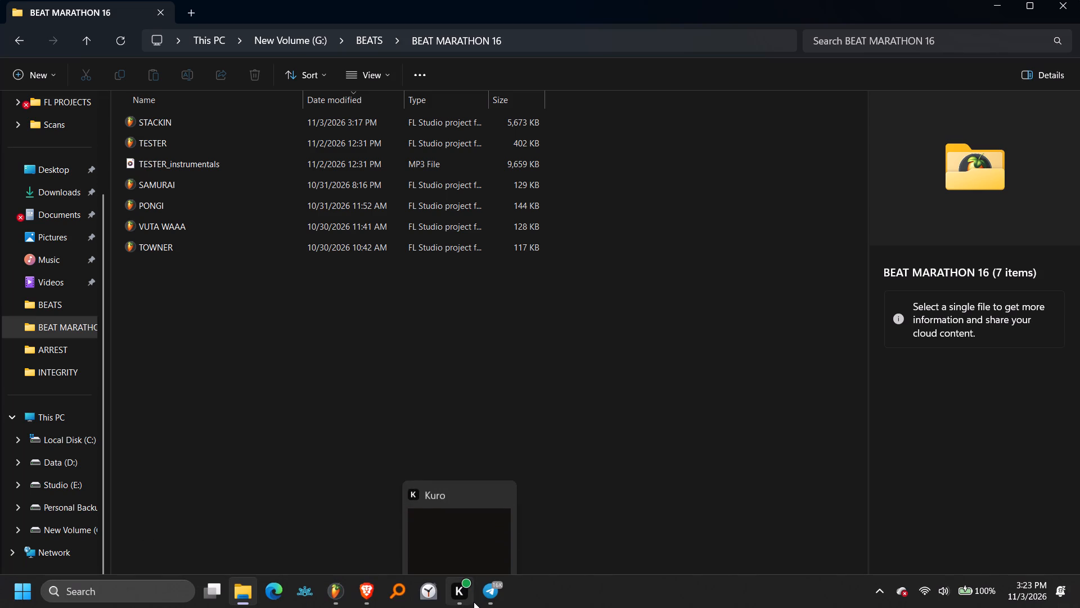
left_click(340, 589)
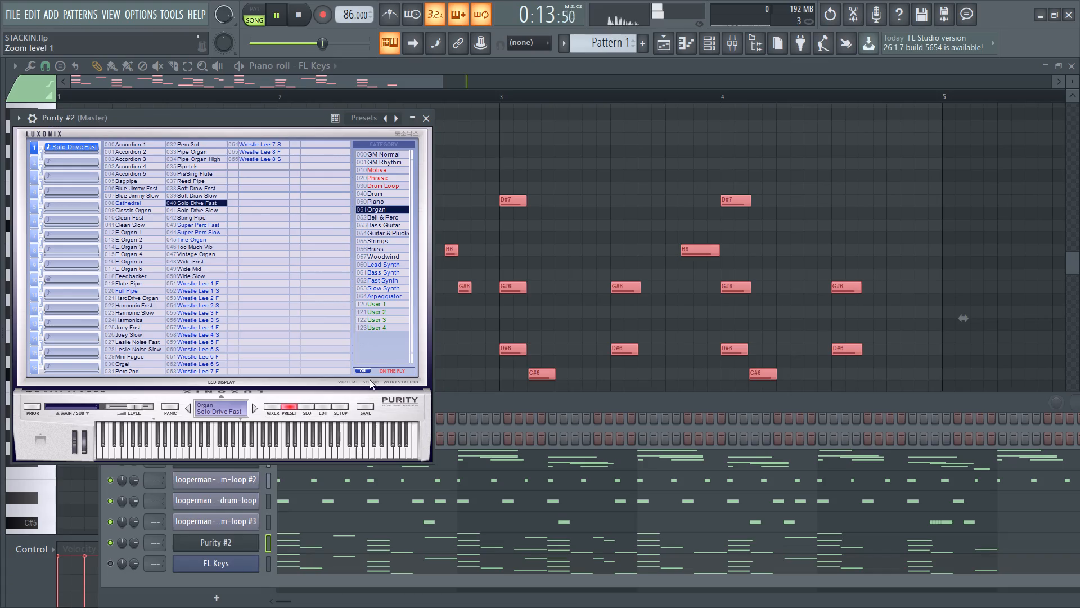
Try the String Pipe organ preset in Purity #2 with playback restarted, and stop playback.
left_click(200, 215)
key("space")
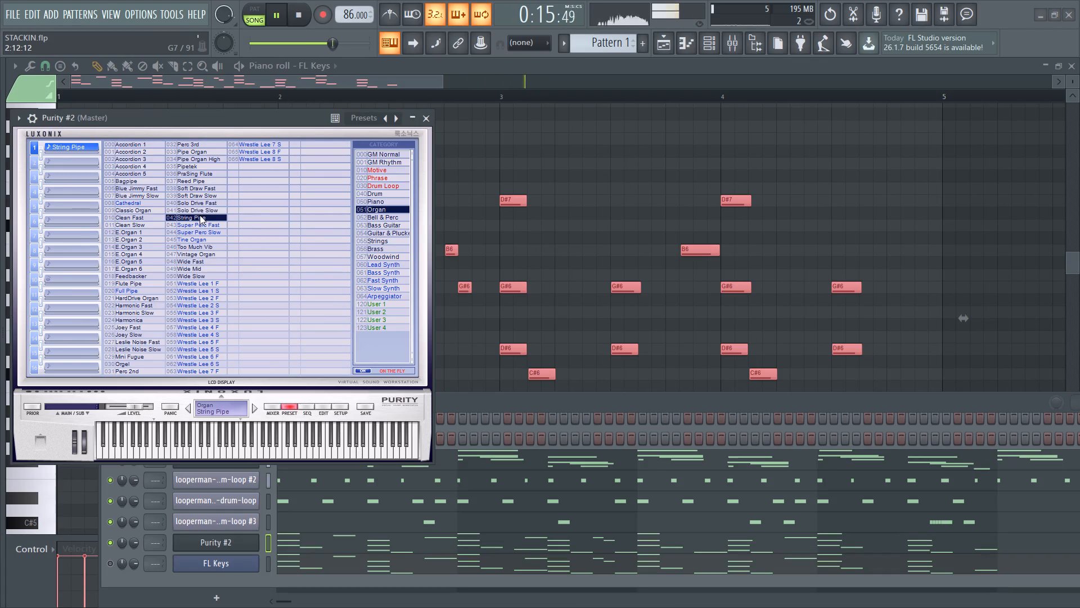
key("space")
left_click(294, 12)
Select bars 1 to 4 of the Playlist timeline as the loop range and start playback.
left_click(667, 48)
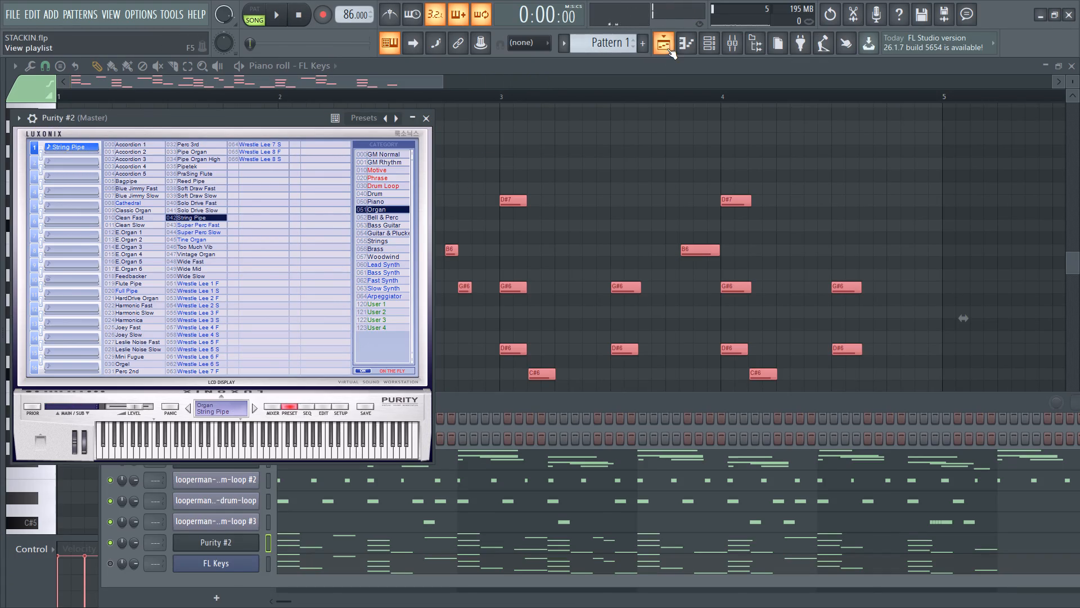
left_click_drag(332, 93, 155, 136, "ctrl")
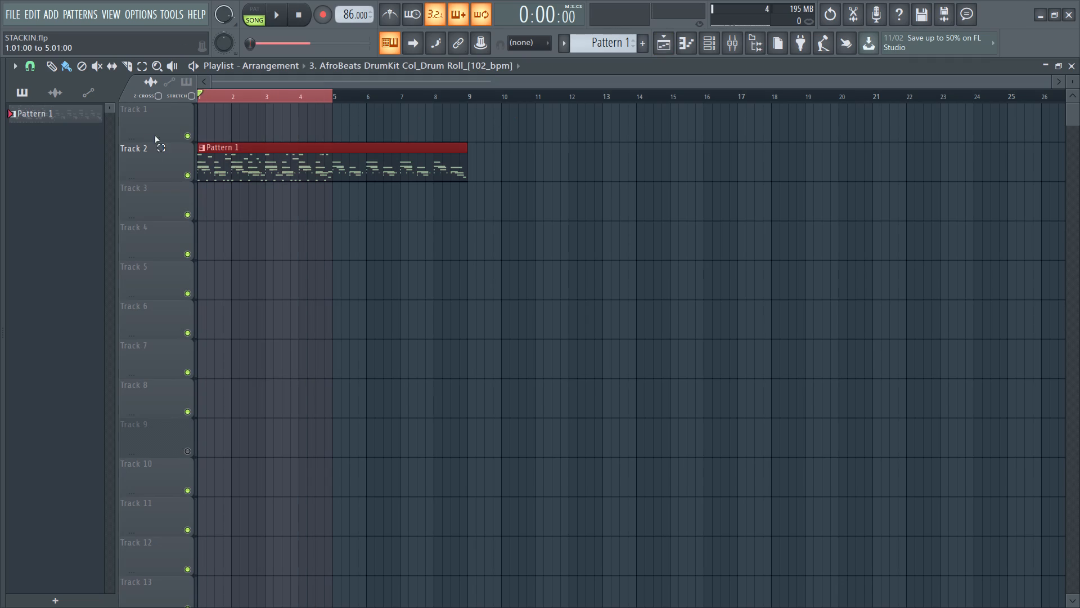
left_click_drag(155, 136, 138, 138, "ctrl")
key("space")
Reopen the Purity #2 window and shift it slightly while listening to String Pipe in the four-bar loop.
left_click(687, 46)
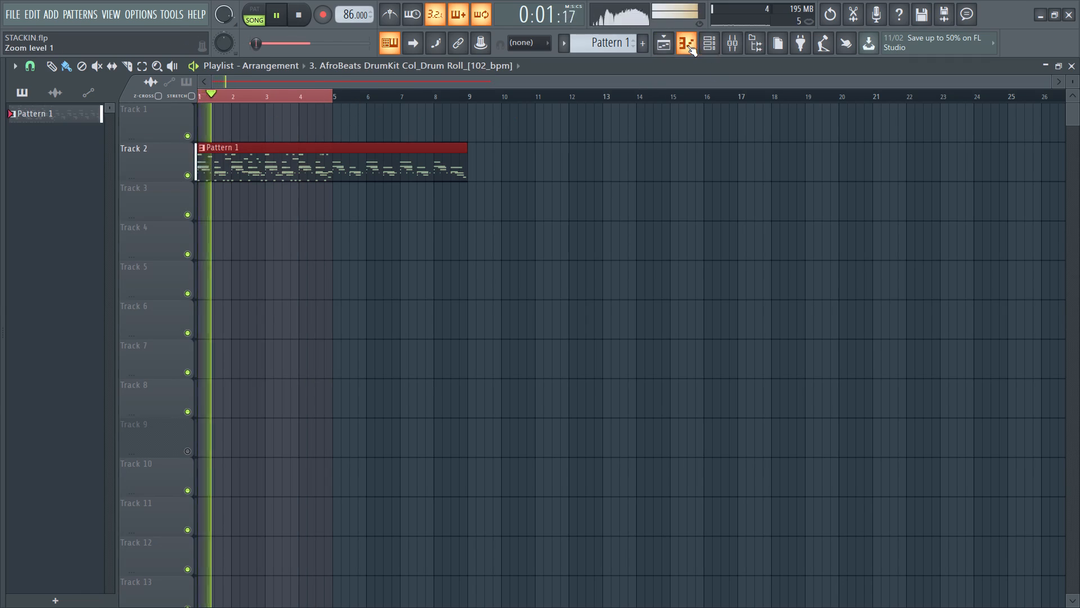
left_click(708, 46)
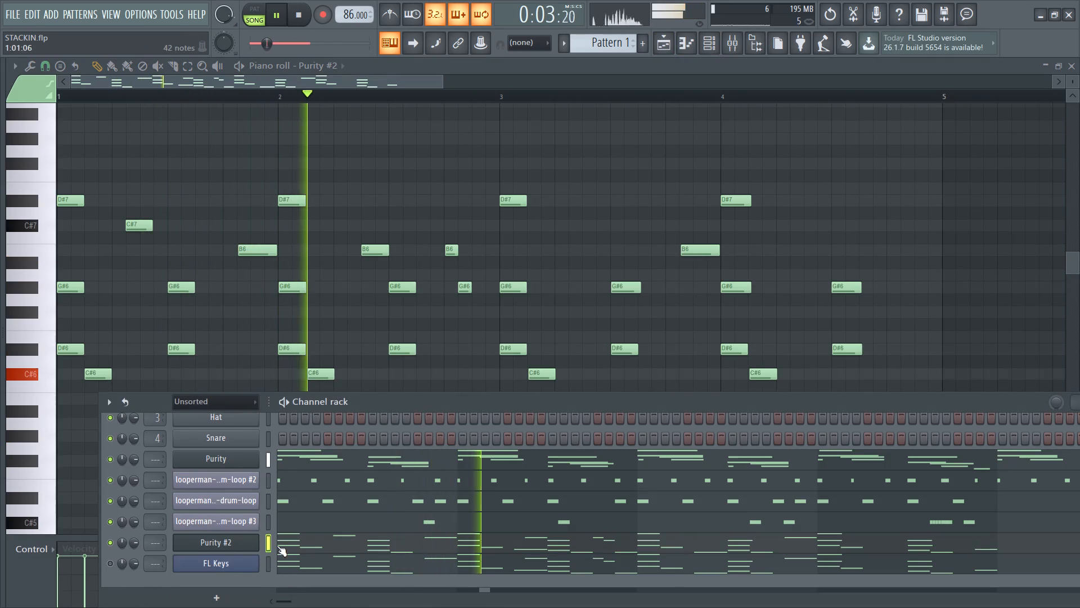
left_click(228, 542)
left_click(226, 540)
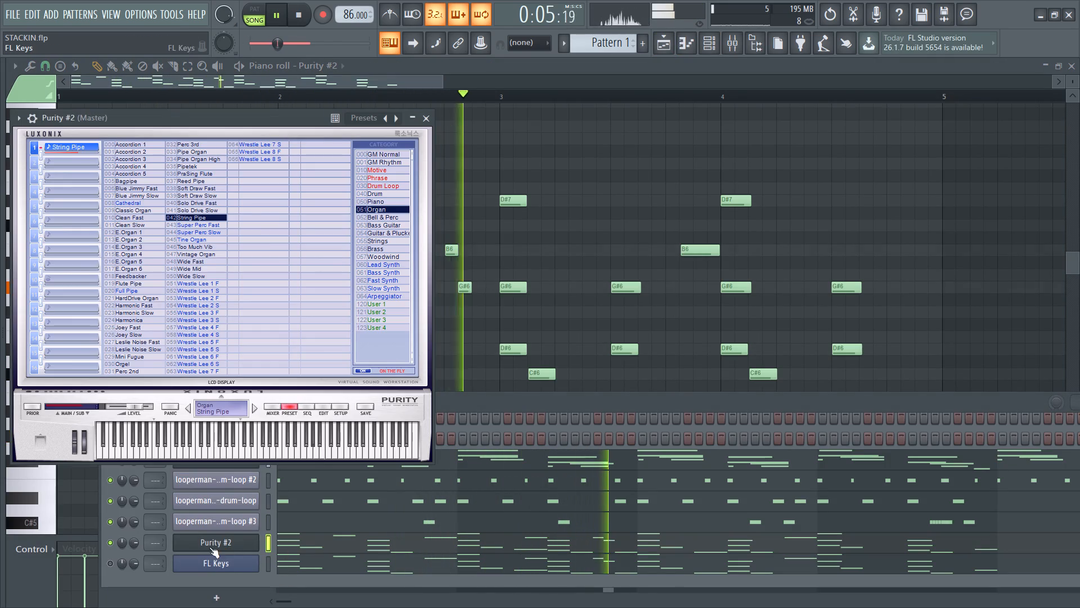
left_click(297, 124)
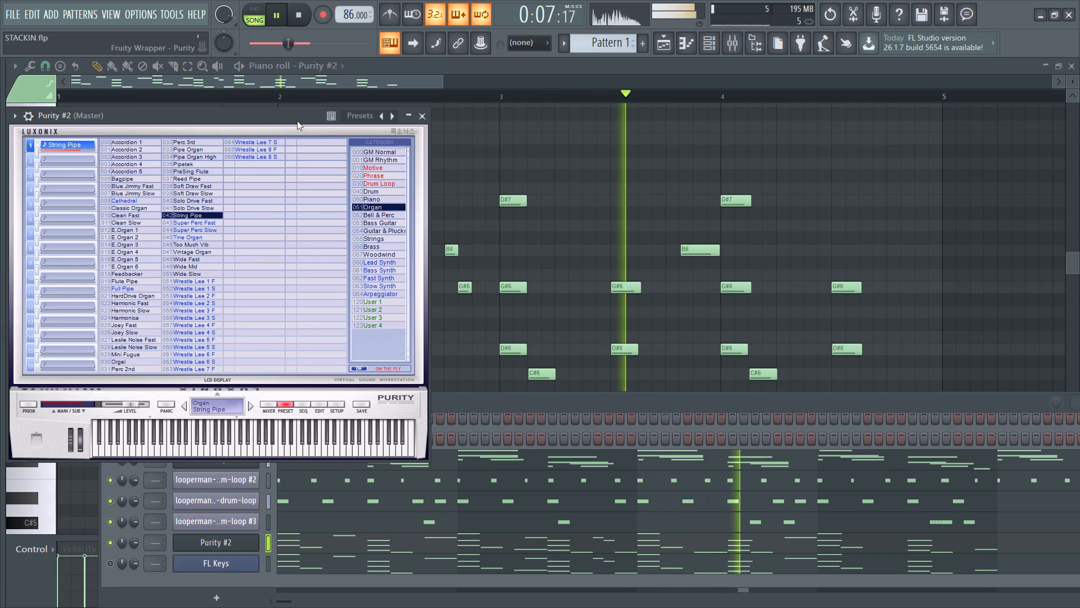
left_click_drag(295, 118, 289, 112)
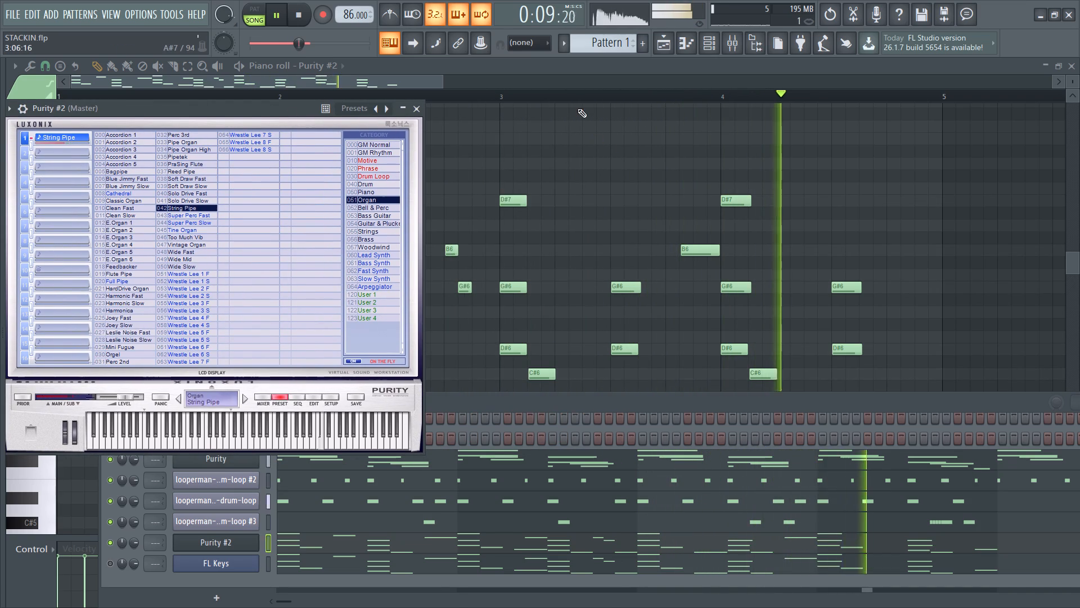
Transpose the Purity #2 melody notes down one octave in the piano roll and replay from the start.
left_click(578, 109)
scroll(583, 111, "up", 1)
right_click(583, 111)
right_click_drag(589, 119, 592, 131)
right_click_drag(594, 140, 604, 177)
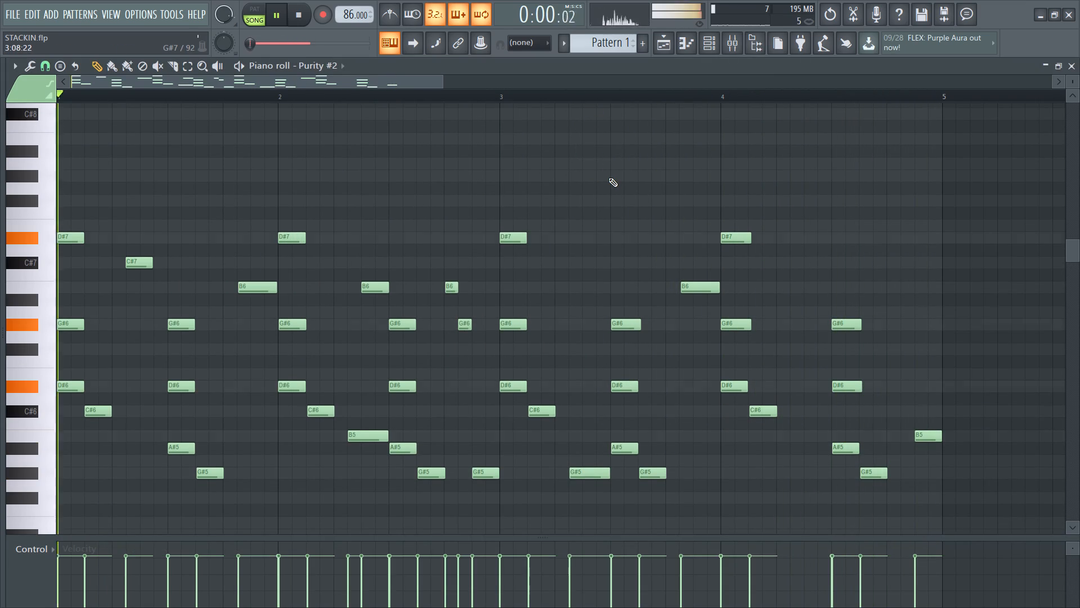
key("ctrl+Down")
key("space")
key("space")
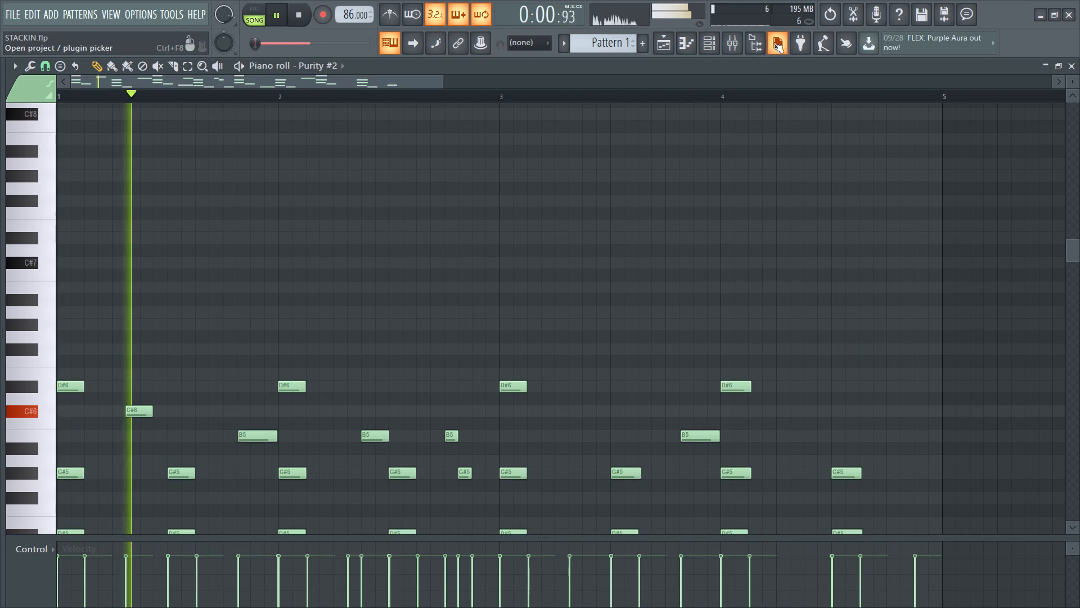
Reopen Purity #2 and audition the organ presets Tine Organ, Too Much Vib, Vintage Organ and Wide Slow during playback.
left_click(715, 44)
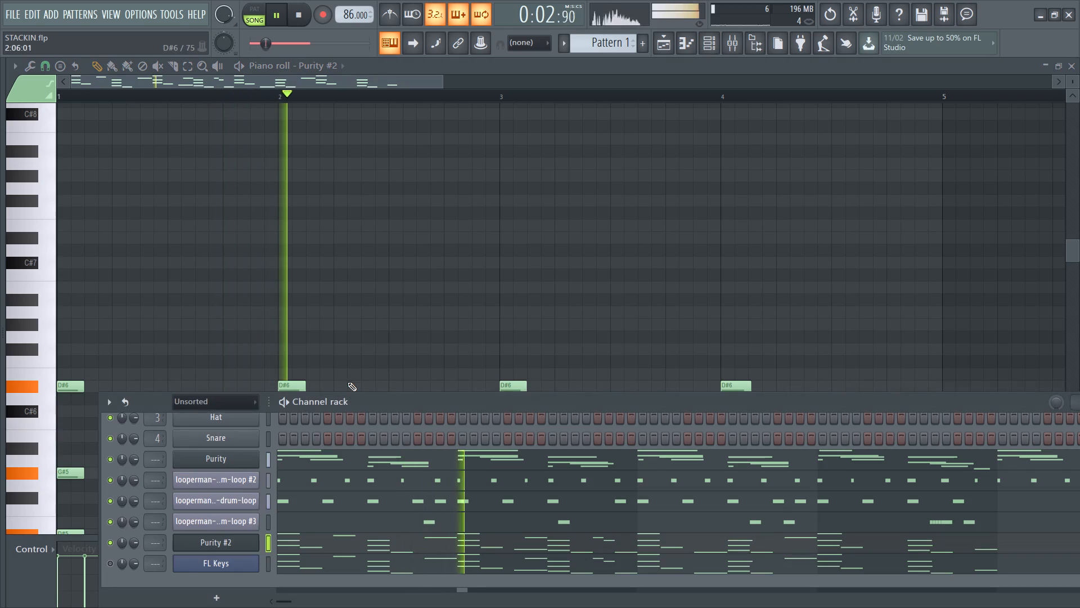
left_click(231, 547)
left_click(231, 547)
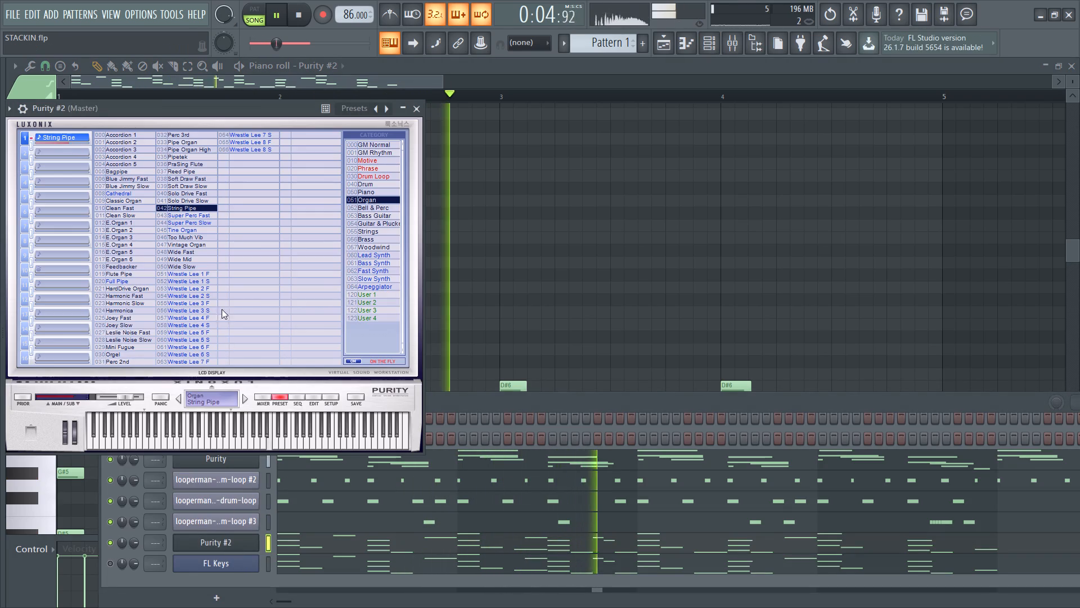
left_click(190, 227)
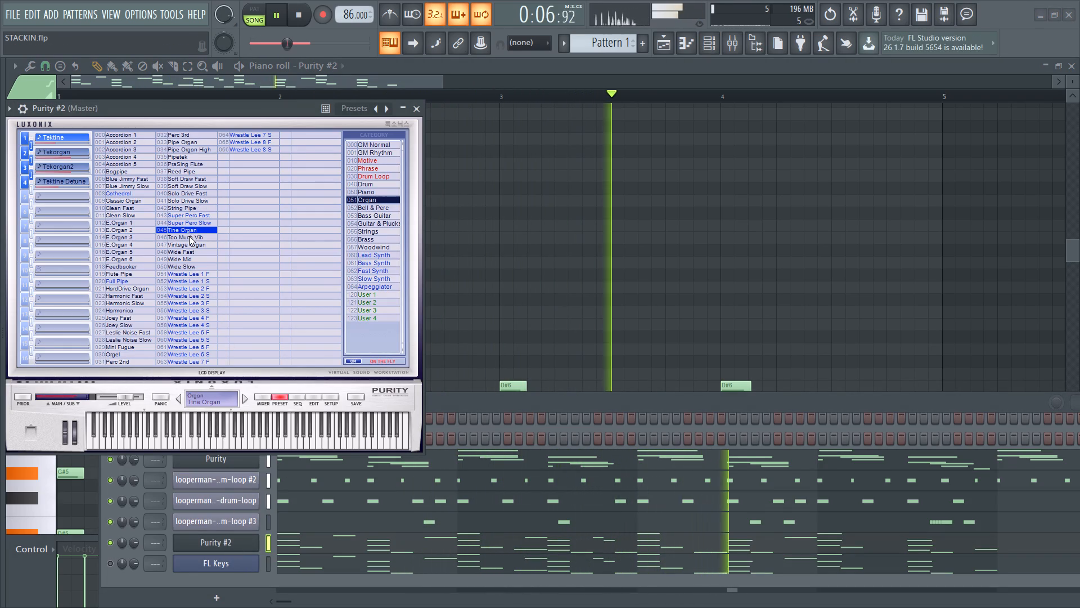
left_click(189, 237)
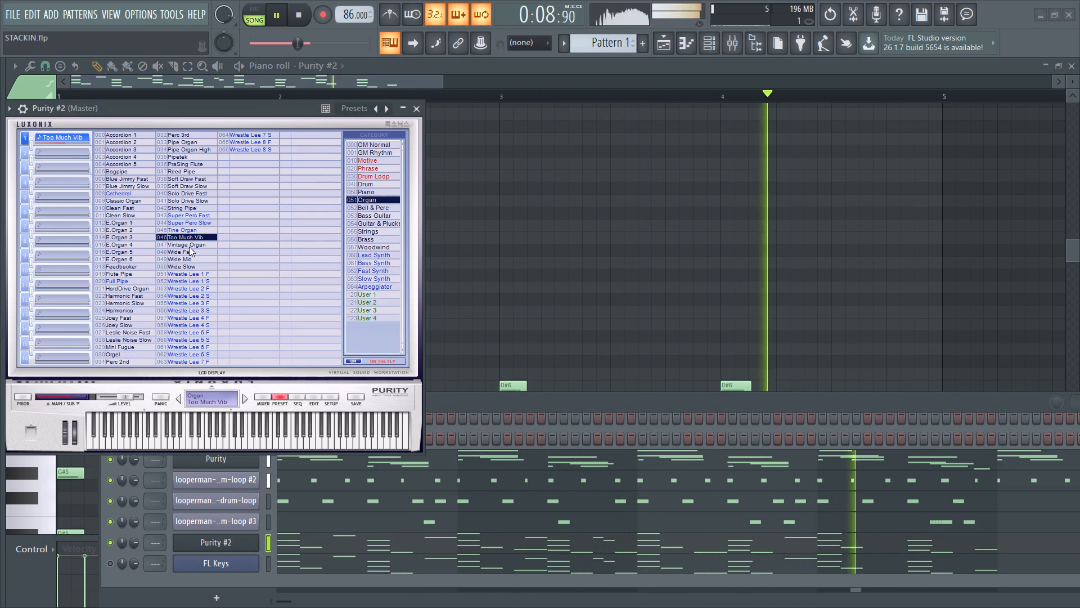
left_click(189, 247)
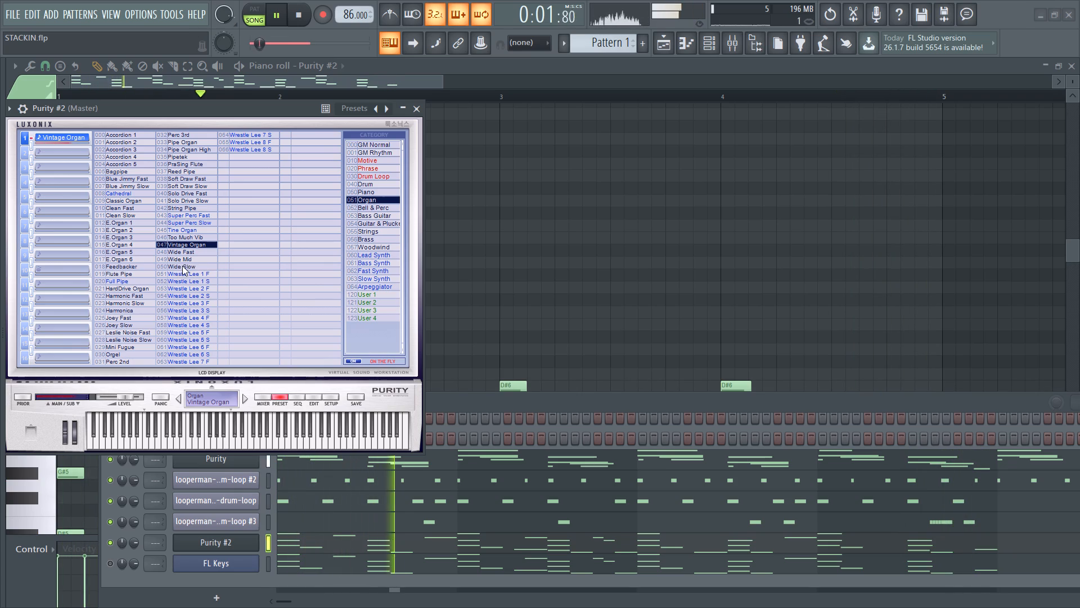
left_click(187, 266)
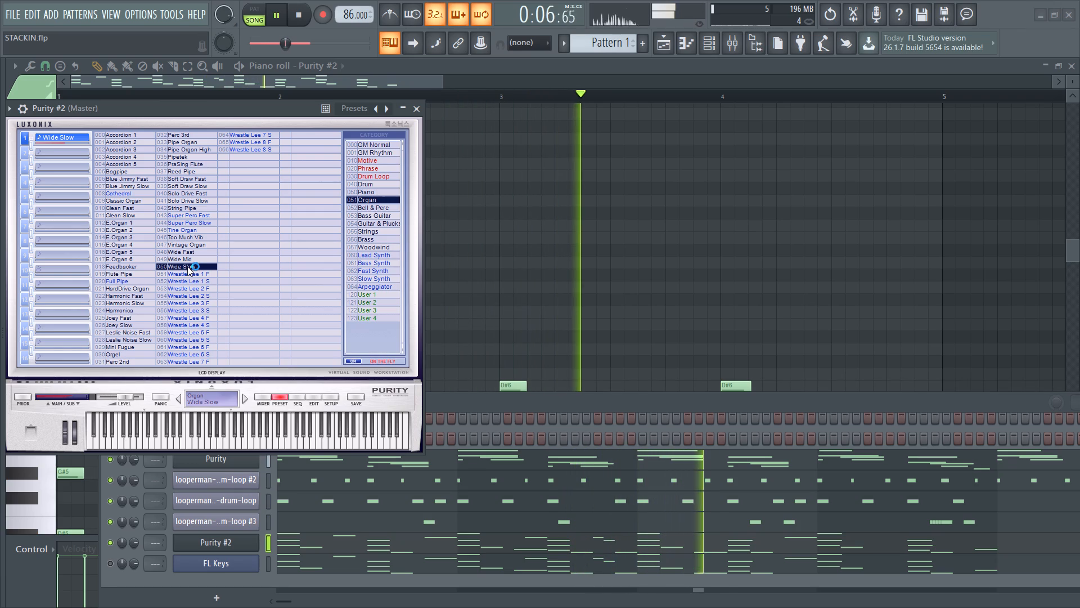
Move the Purity #2 window clear of the channel rack, play from the start with the Purity channel muted, and unmute it.
left_click_drag(264, 105, 581, 92)
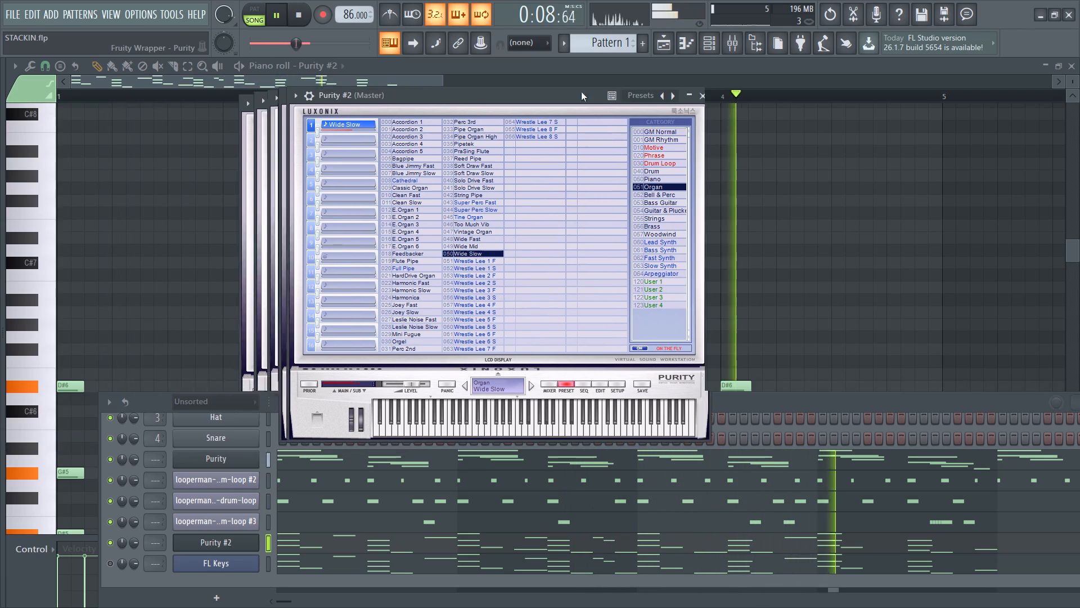
left_click_drag(581, 92, 639, 83)
left_click(107, 453)
key("space")
key("space")
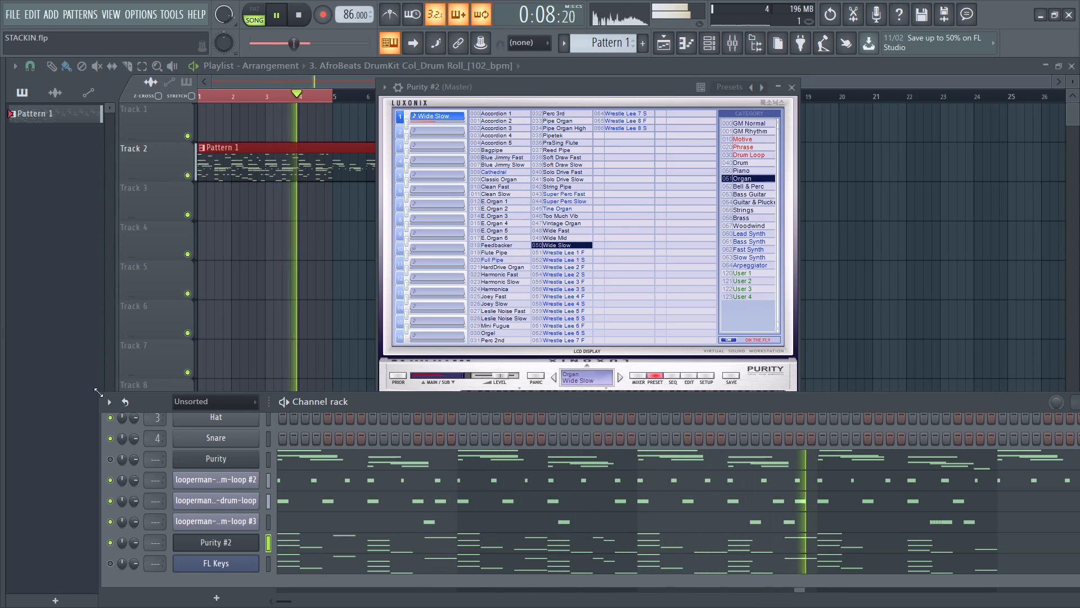
left_click(109, 457)
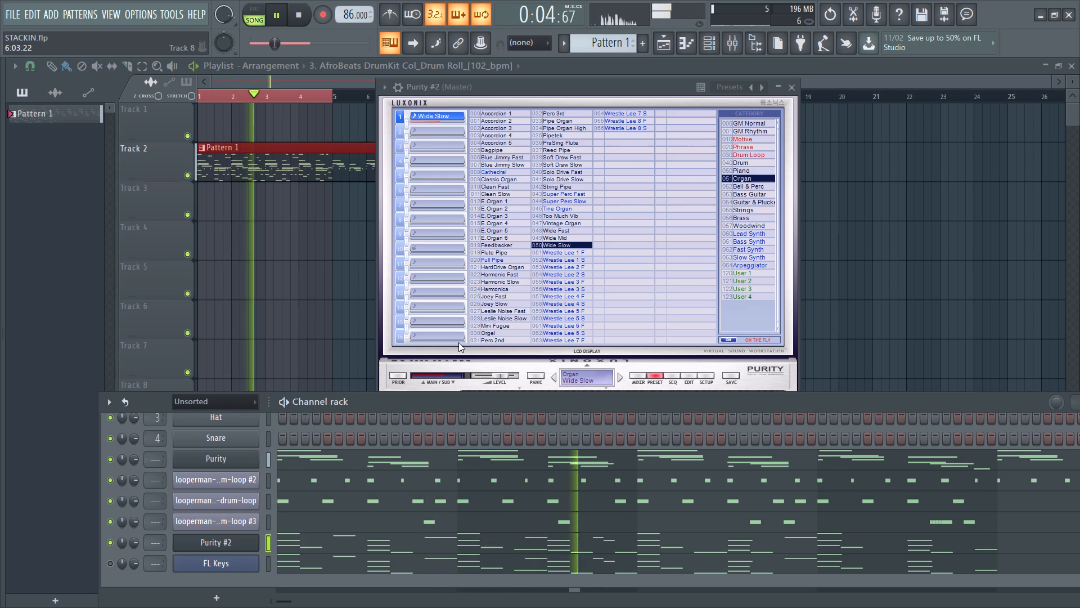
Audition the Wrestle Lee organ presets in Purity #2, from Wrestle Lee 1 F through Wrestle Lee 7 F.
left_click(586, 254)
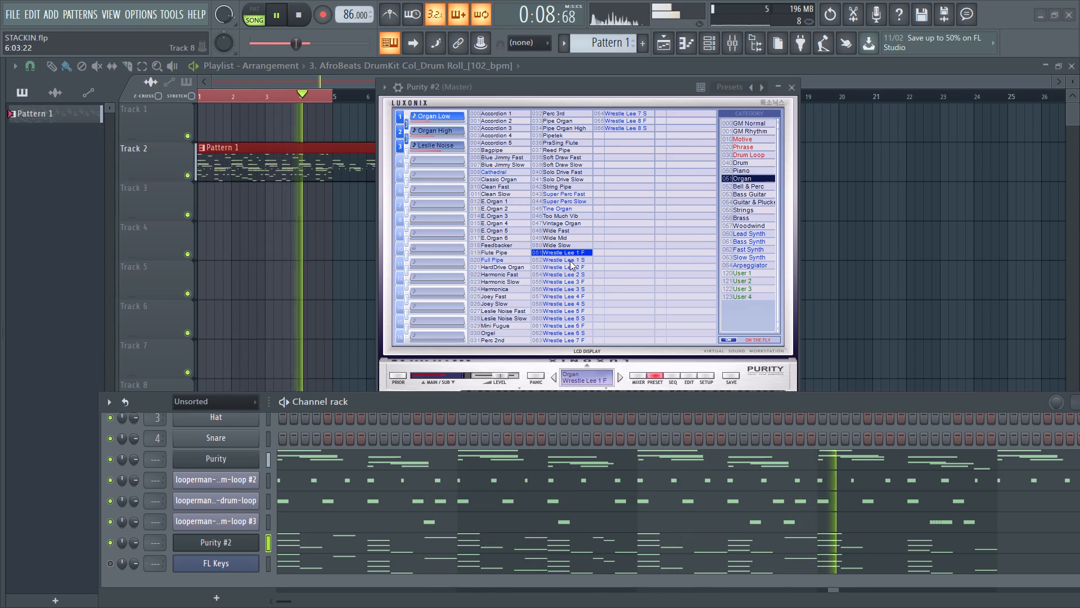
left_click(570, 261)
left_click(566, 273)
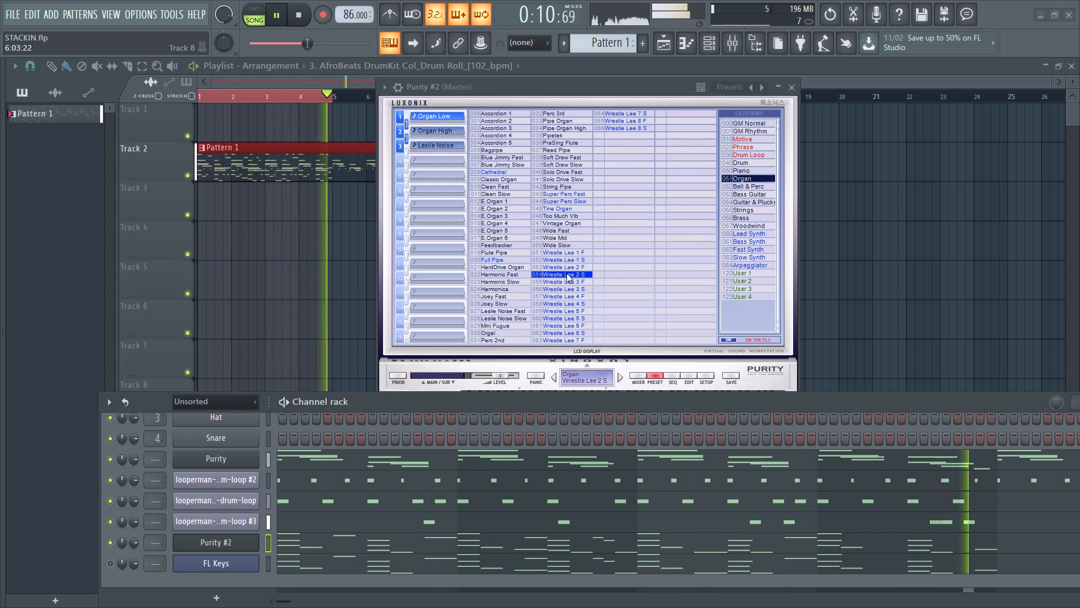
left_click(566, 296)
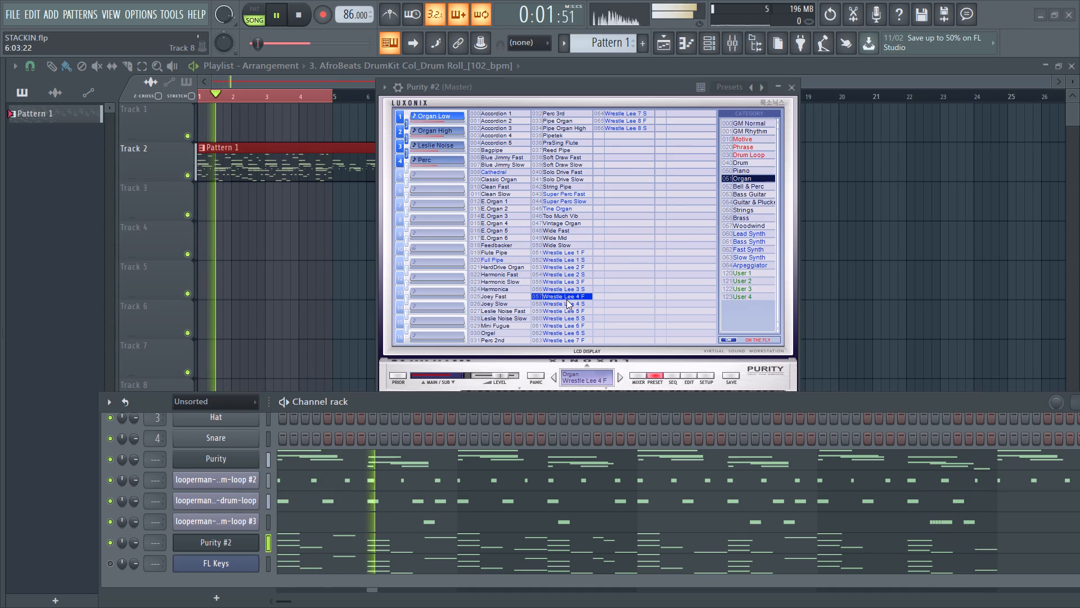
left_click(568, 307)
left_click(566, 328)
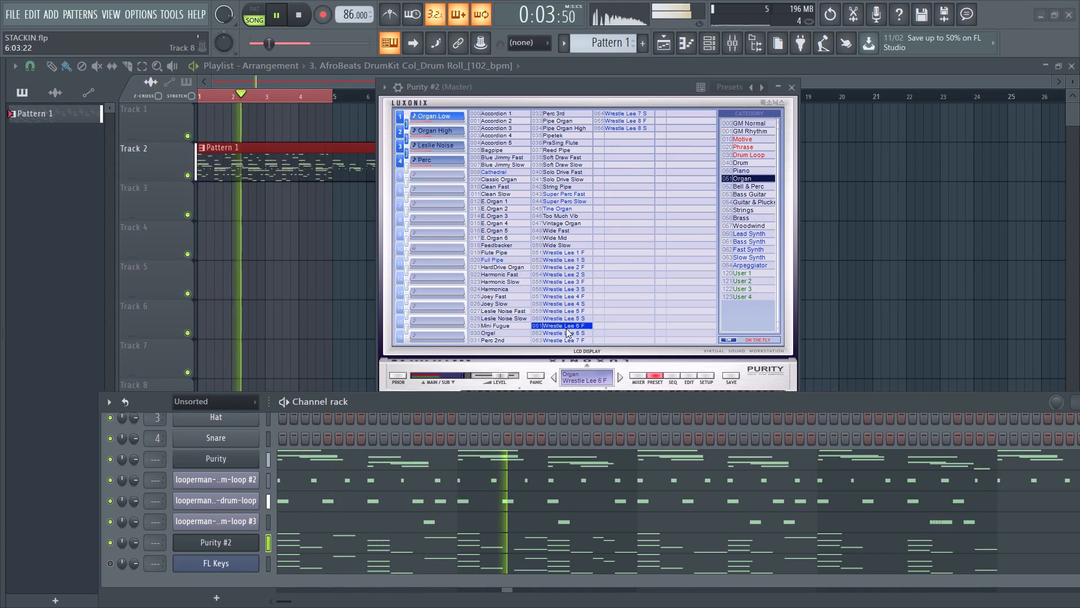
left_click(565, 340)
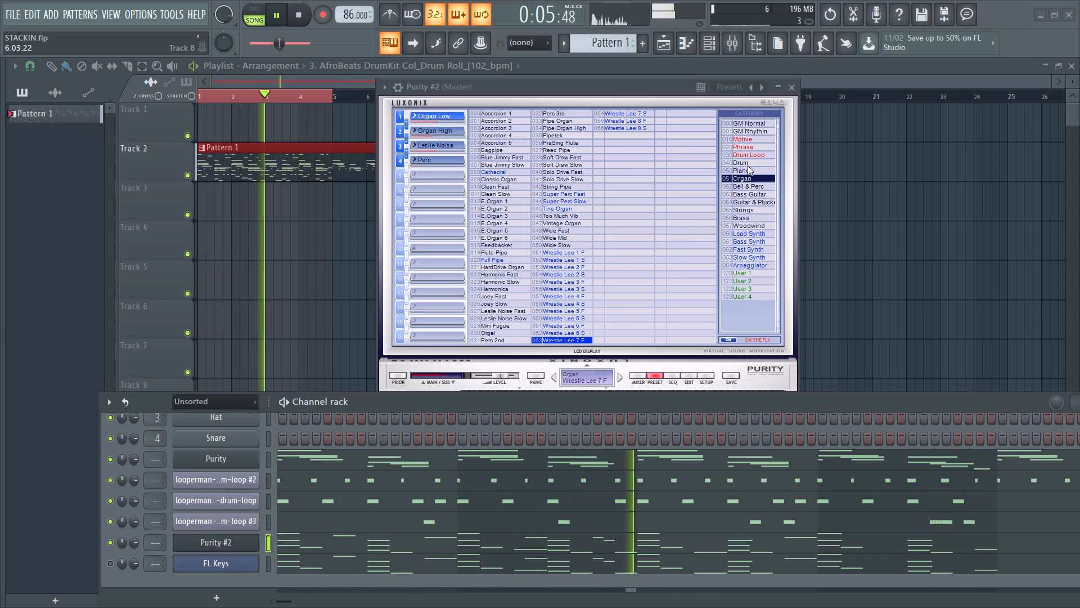
Switch Purity #2 to the Bell & Perc category, try Bright Mallet and Breath Harmonics, and select the SameFeel 2 preset.
left_click(746, 184)
left_click(492, 194)
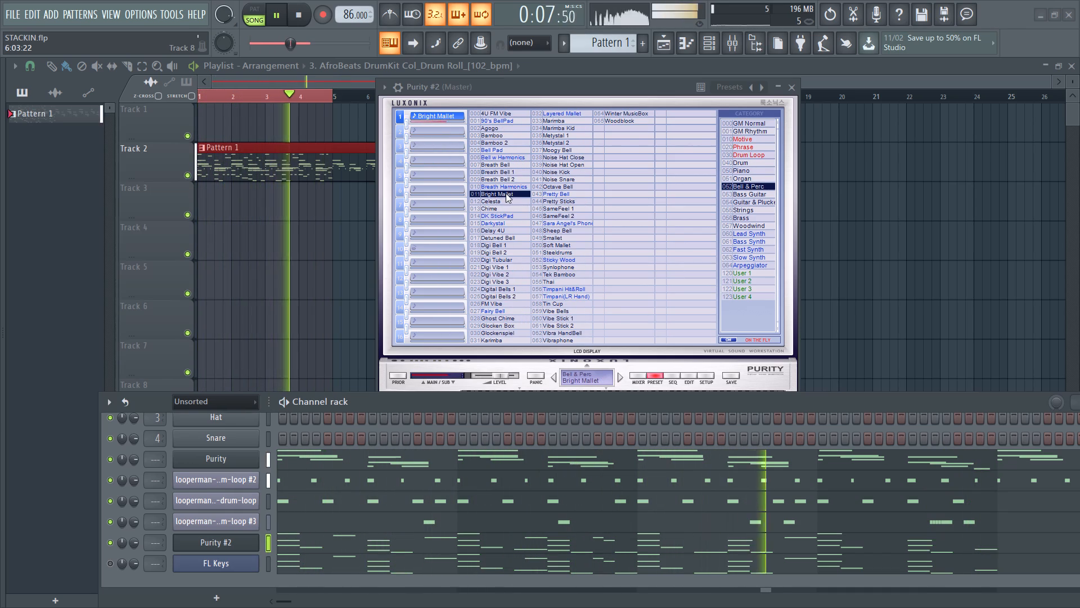
left_click(503, 173)
left_click(510, 185)
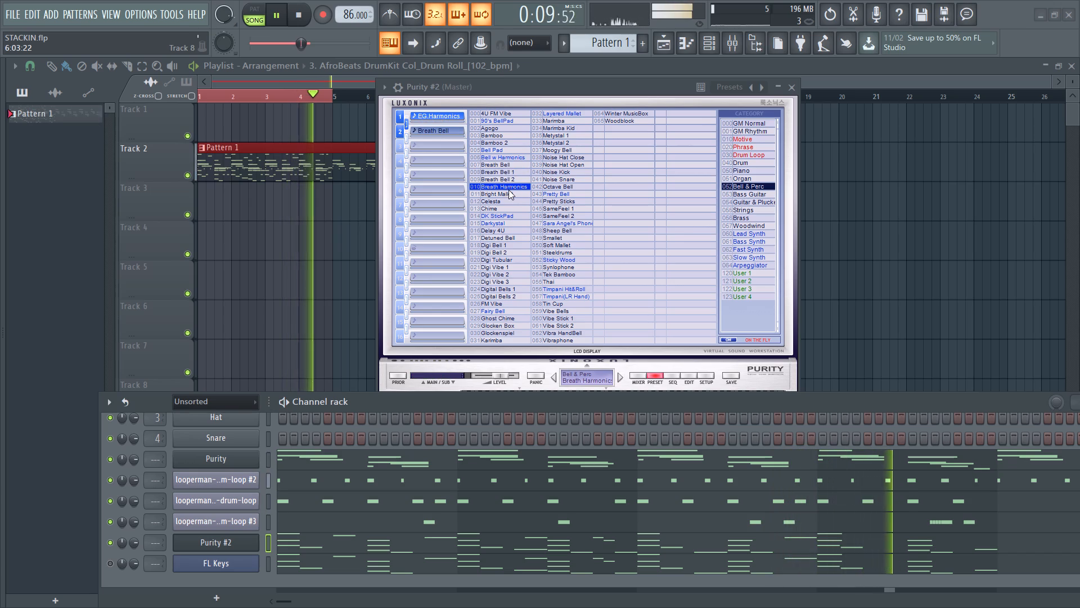
left_click(566, 219)
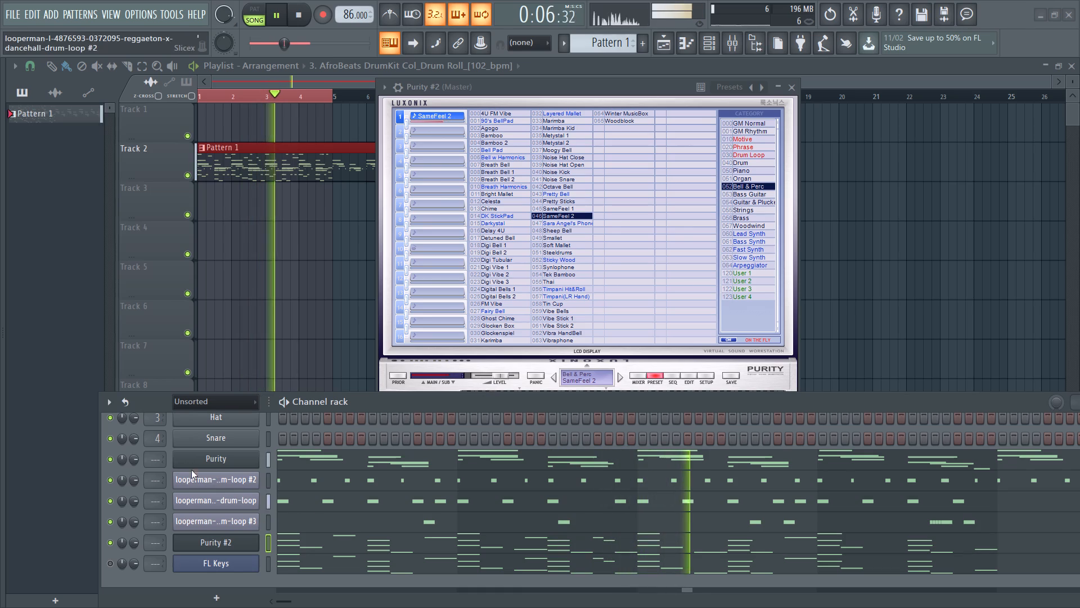
Route the Purity #2 channel to mixer insert 5 and select that mixer track.
right_click(242, 543)
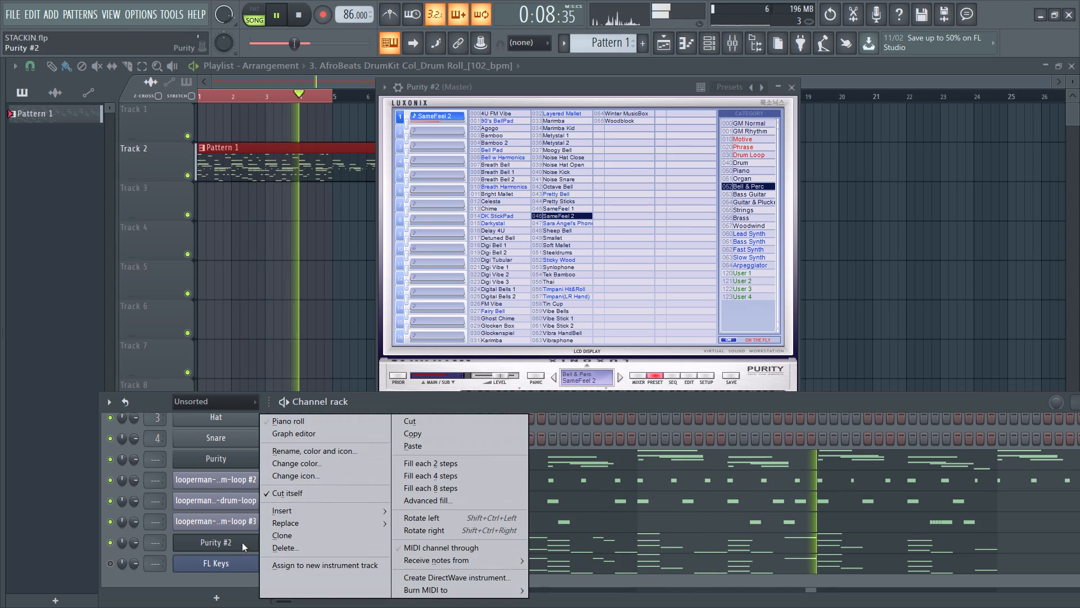
left_click(226, 548)
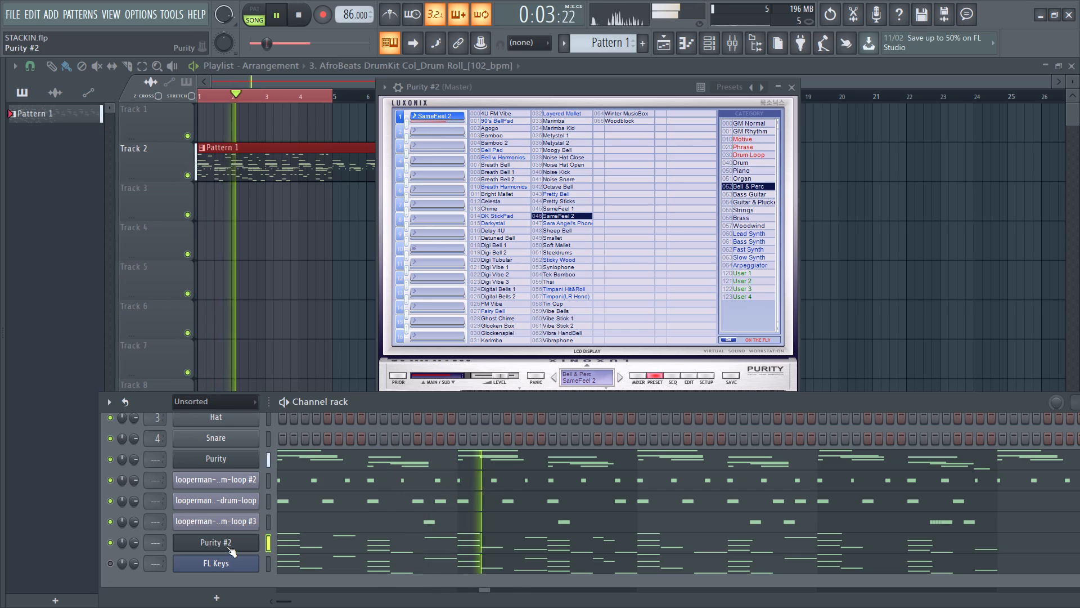
key("ctrl+l")
left_click(305, 92)
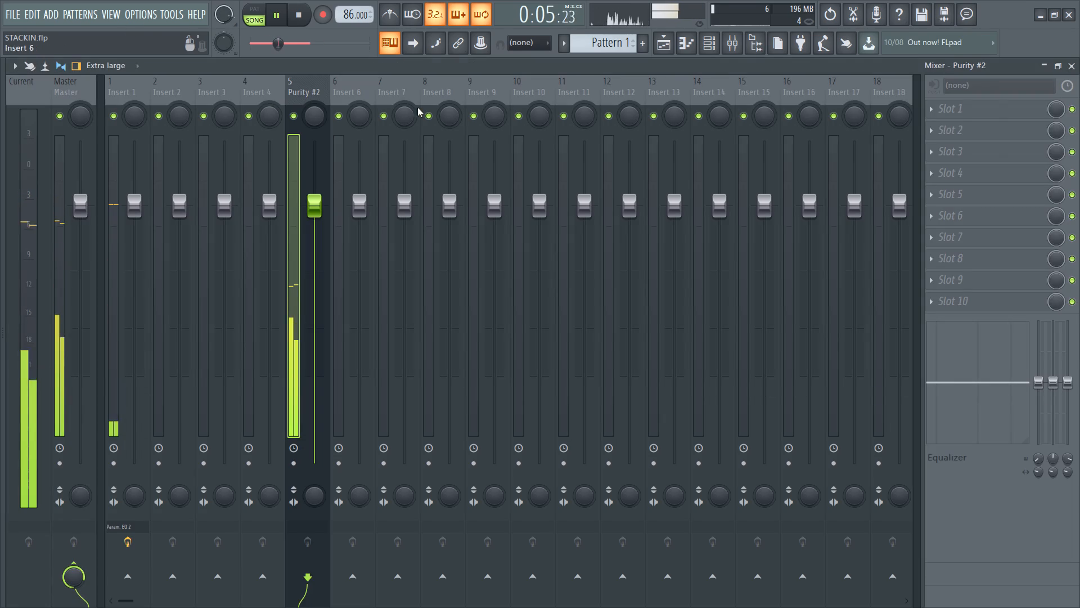
Load HalfTime-64bit into slot 3 of the Purity #2 mixer track, run its demo version and stop playback.
left_click(1010, 158)
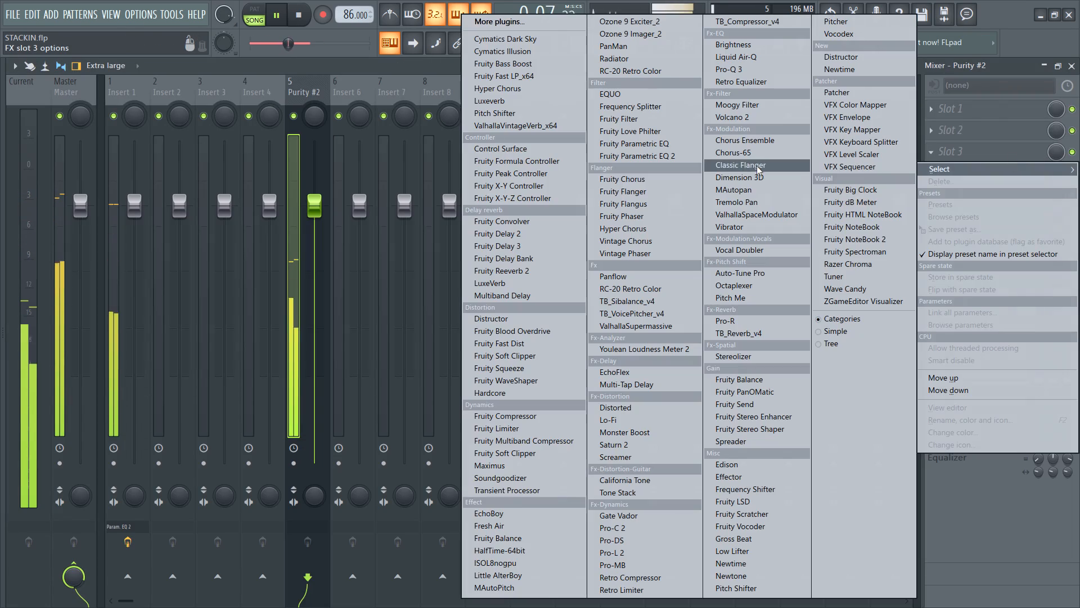
left_click(493, 555)
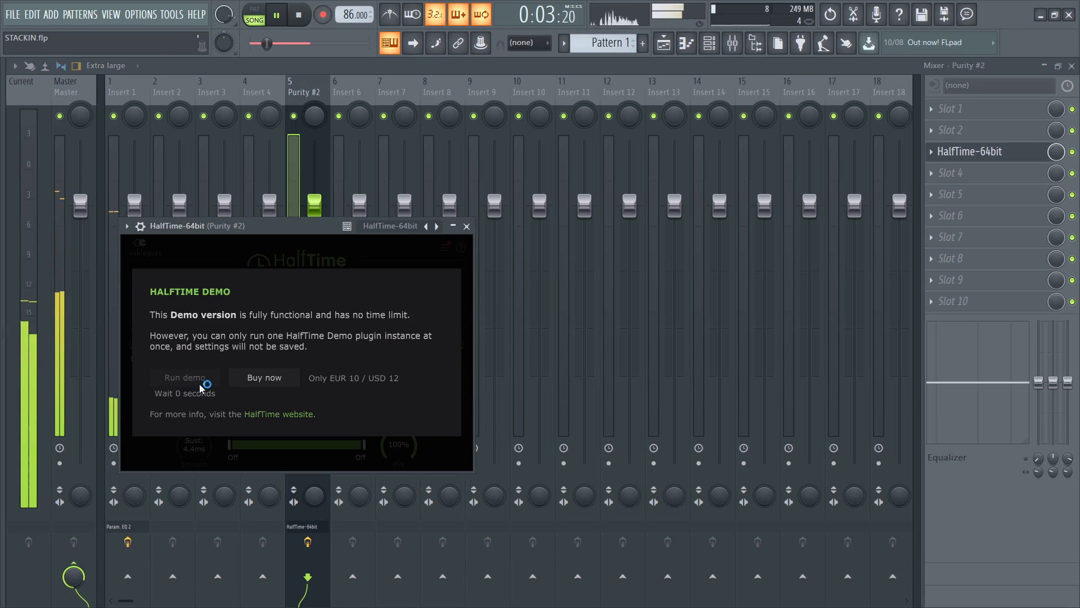
left_click(190, 379)
key("space")
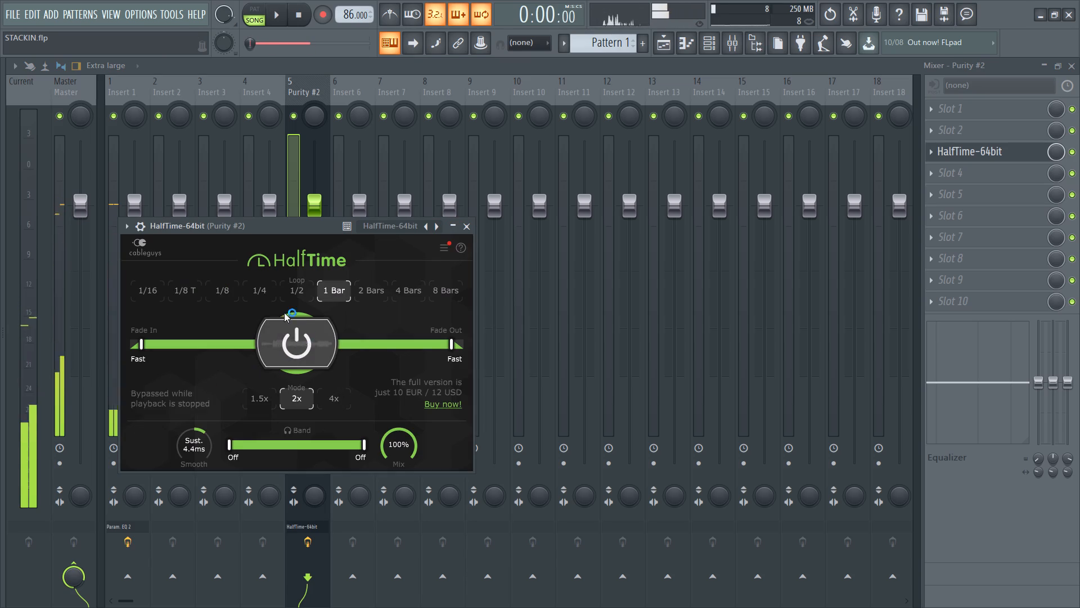
Compare HalfTime loop lengths 1/4, 1/8 and 1/8 T during playback, settle on 1/4 and close the plugin window.
key("space")
left_click(263, 290)
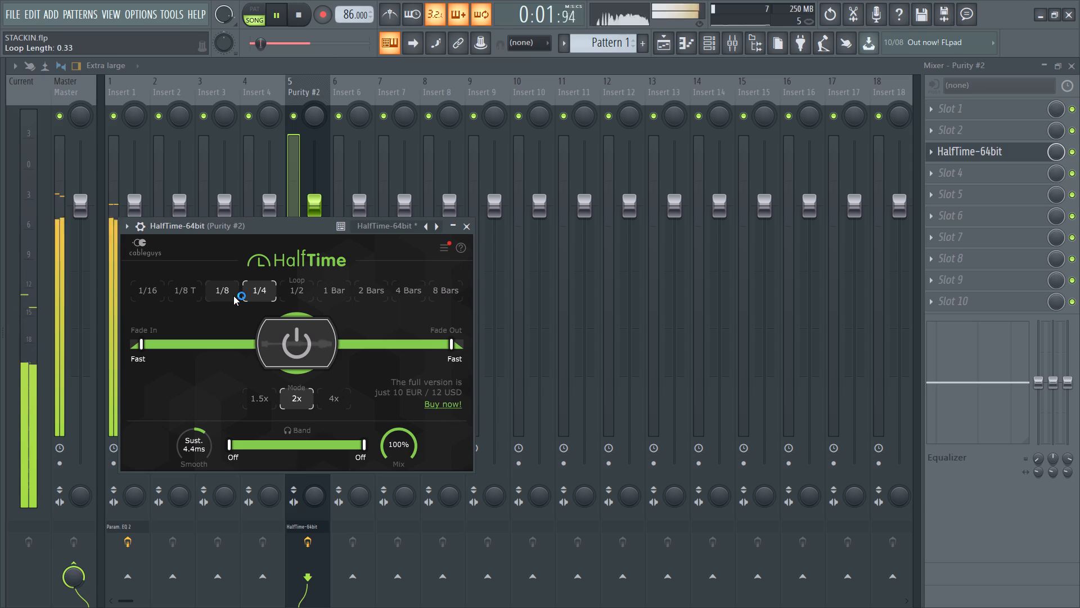
left_click(229, 291)
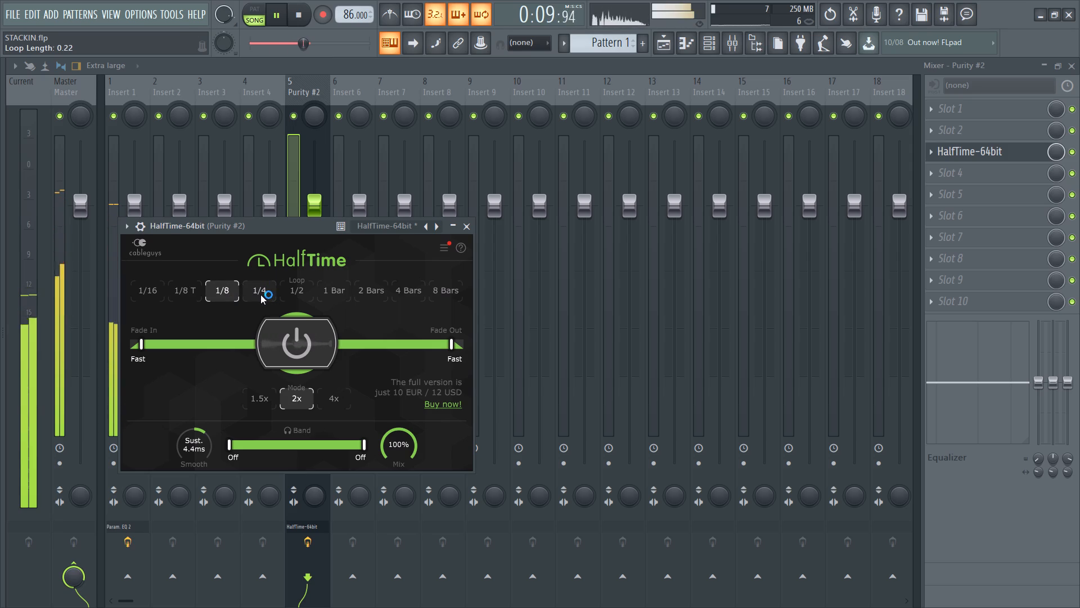
left_click(200, 289)
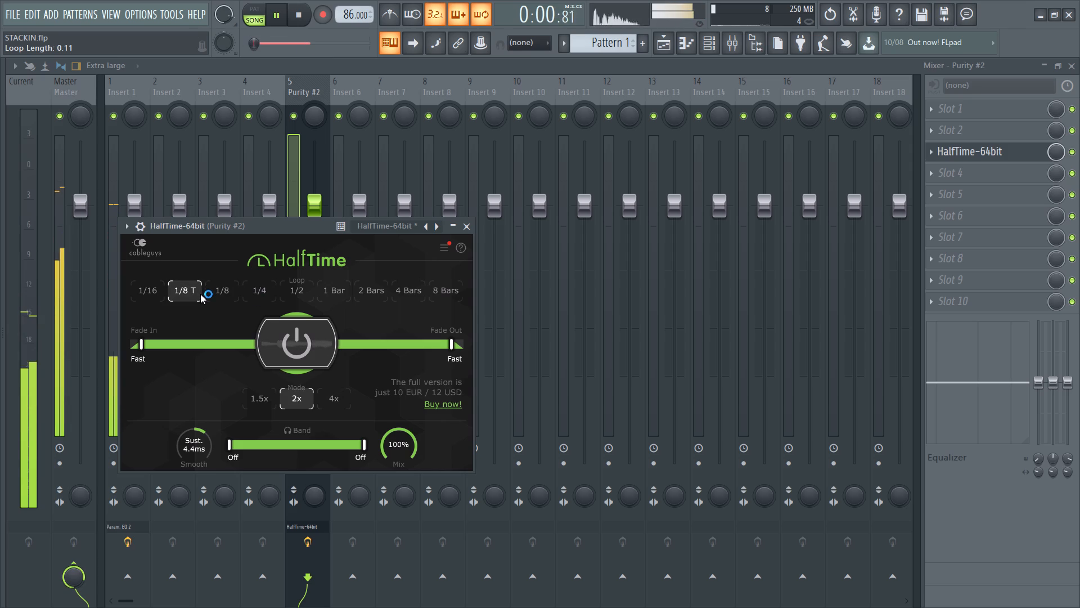
left_click(249, 293)
key("space")
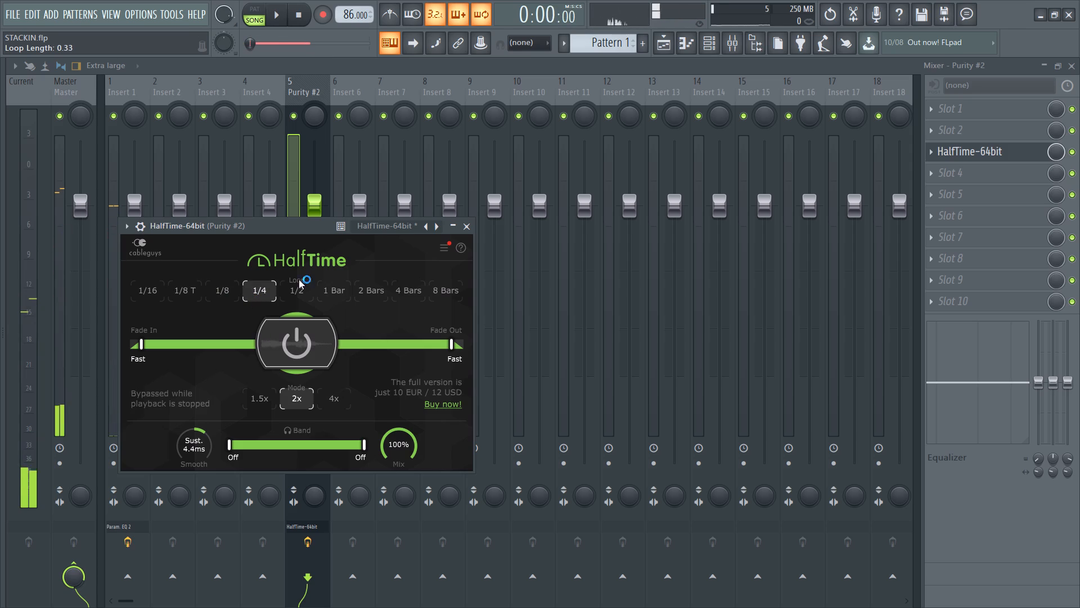
key("space")
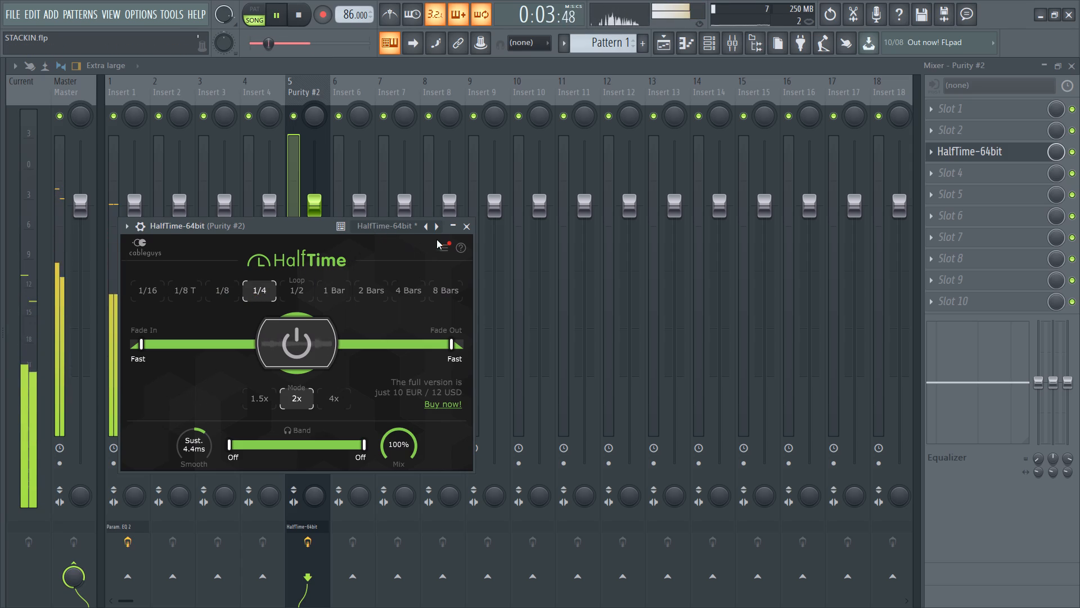
left_click(461, 228)
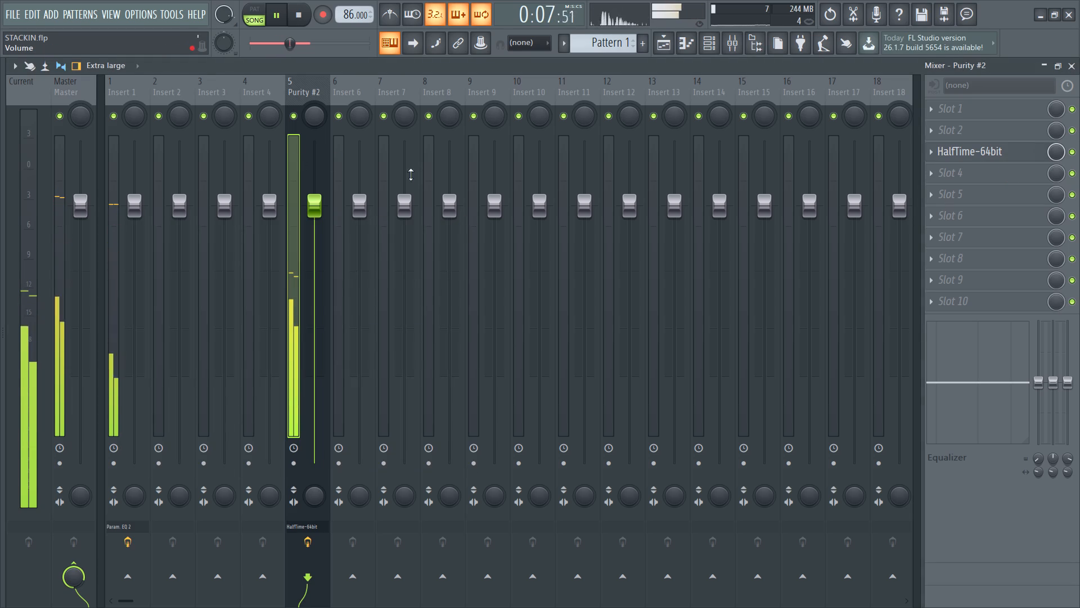
Adjust the HalfTime-64bit mix level on the Purity #2 mixer track, trying 79%, and close the mixer.
left_click(700, 39)
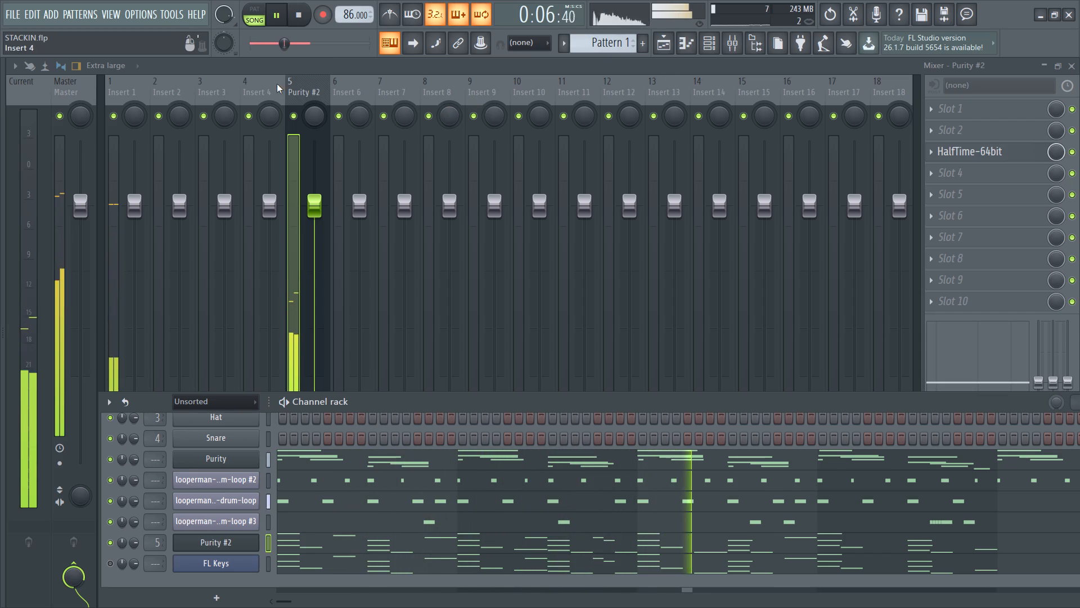
left_click(298, 88)
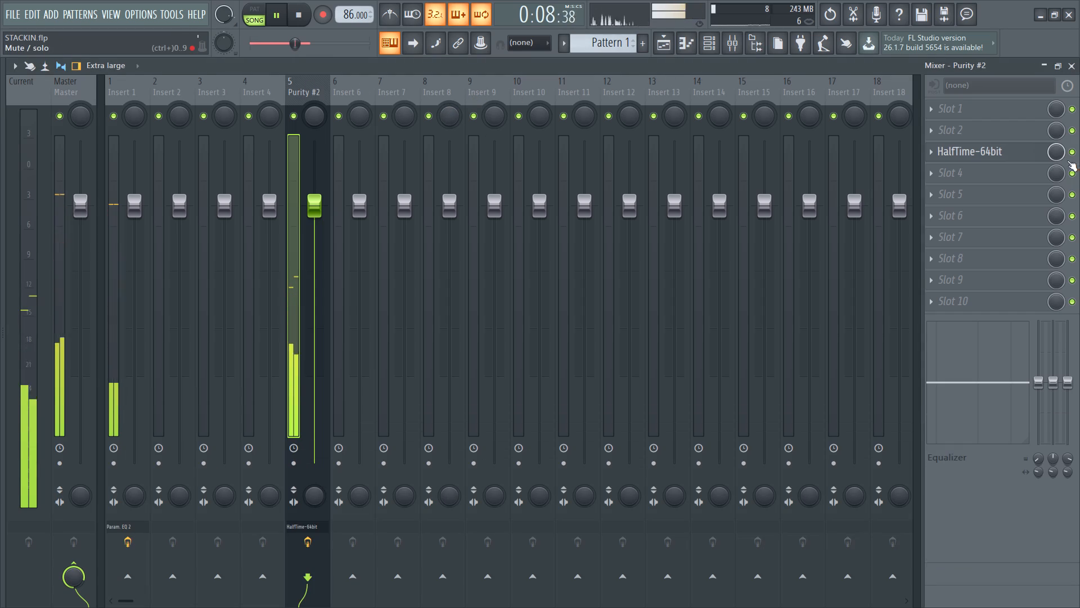
left_click_drag(1059, 156, 1050, 208)
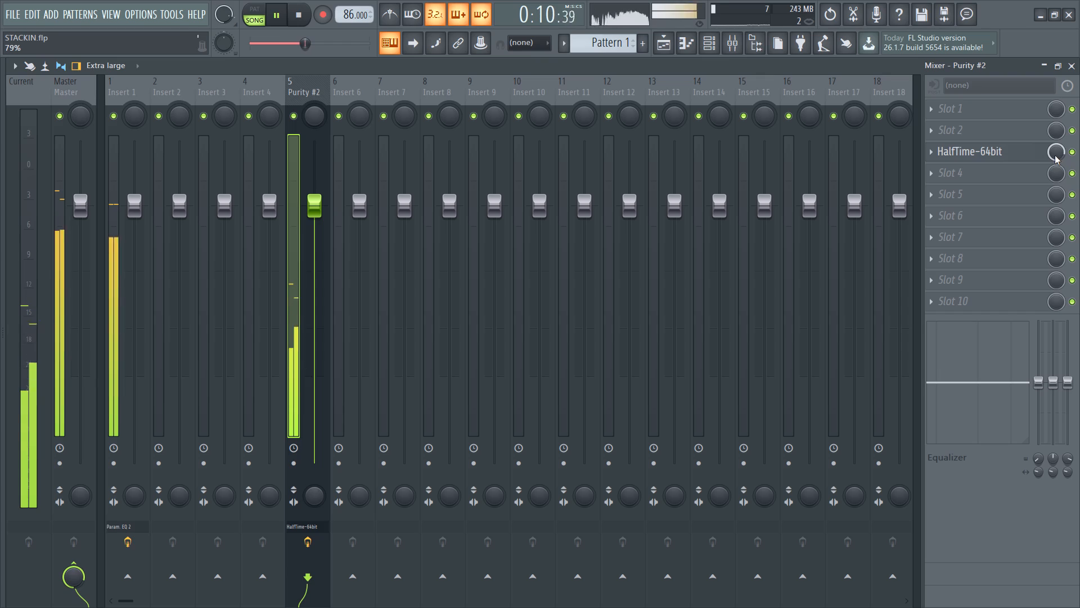
left_click(1055, 155)
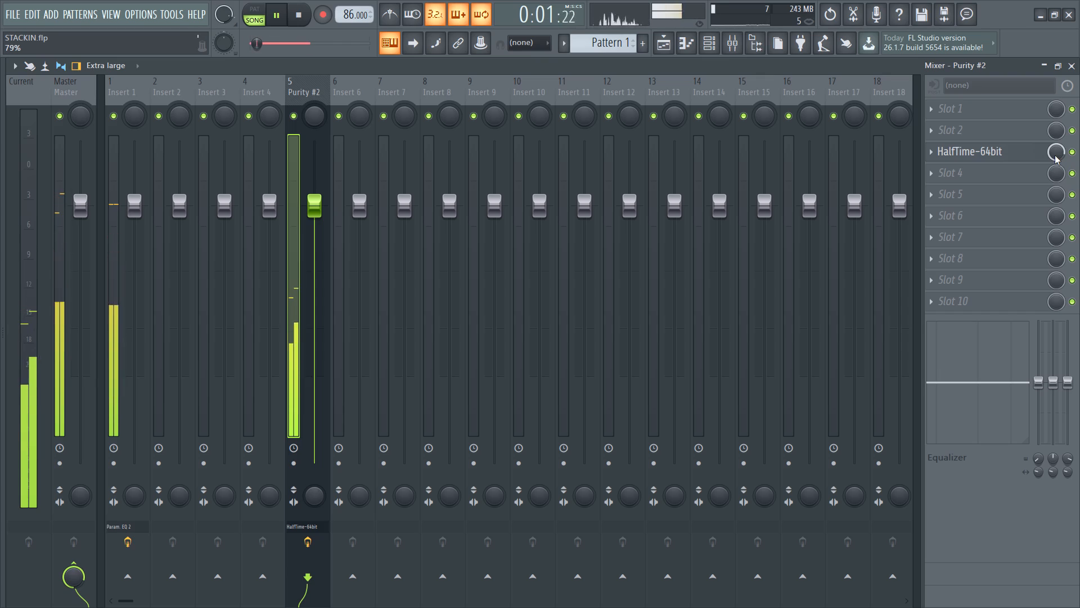
left_click_drag(1055, 155, 27, 66)
left_click(732, 41)
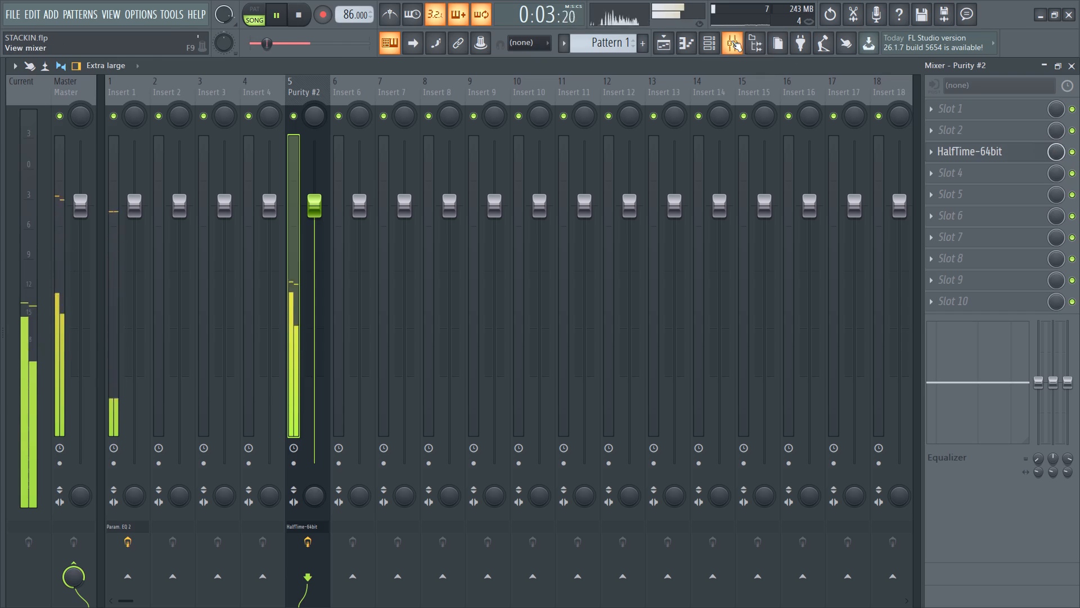
Audition the beat while toggling the Purity and FL Keys channels, return to the playlist and stop playback.
left_click(107, 456)
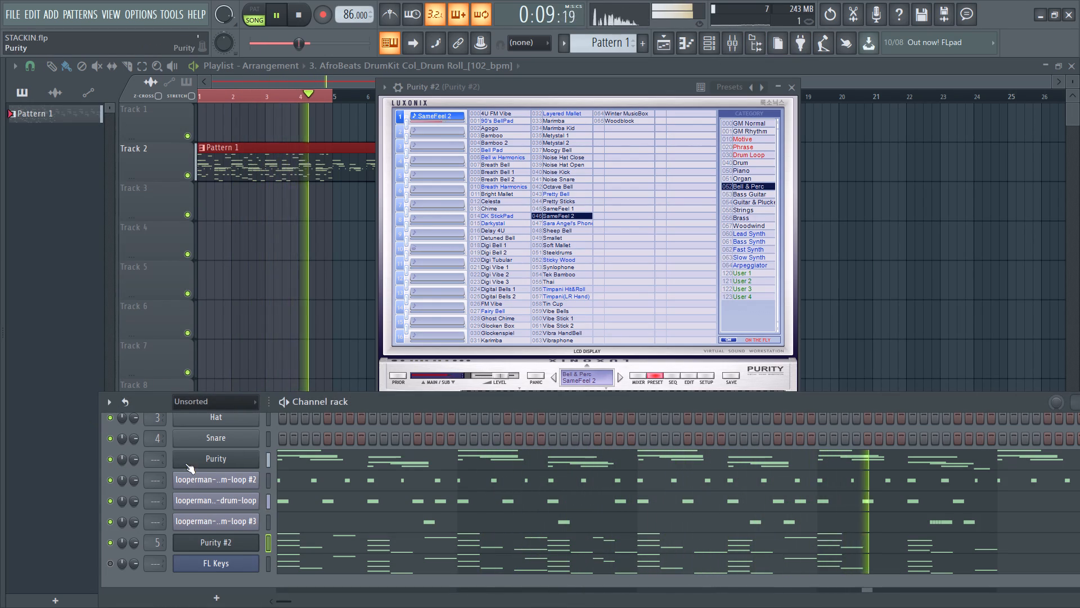
left_click(108, 568)
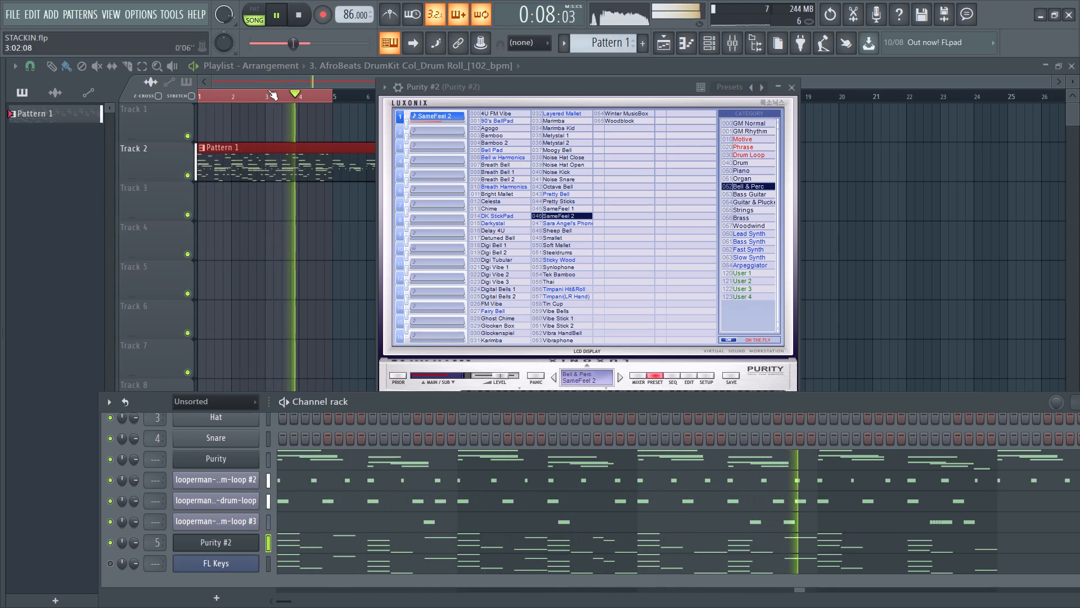
left_click(164, 166)
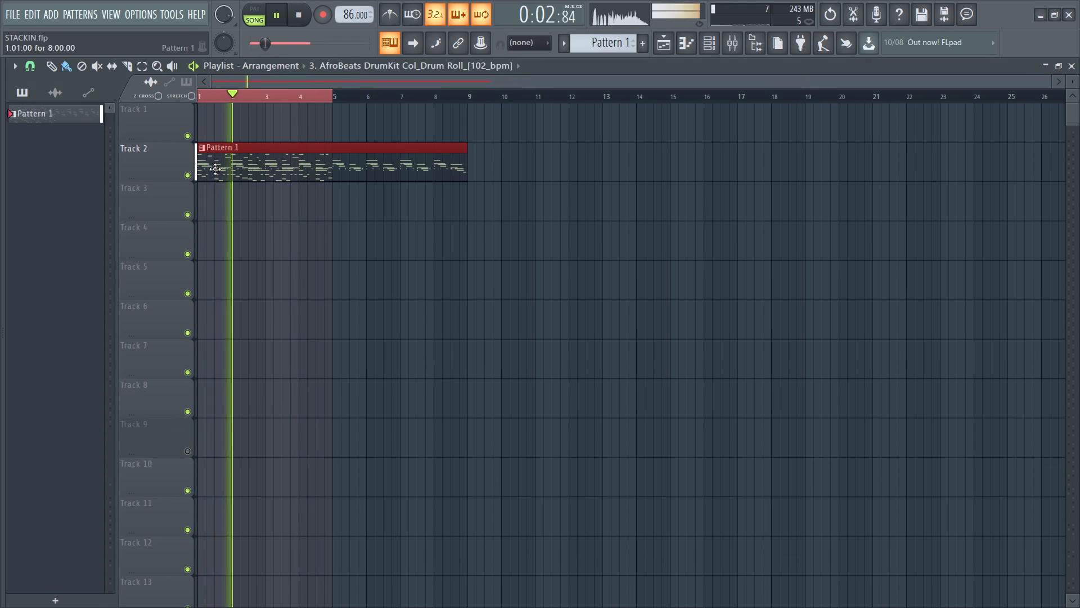
key("space")
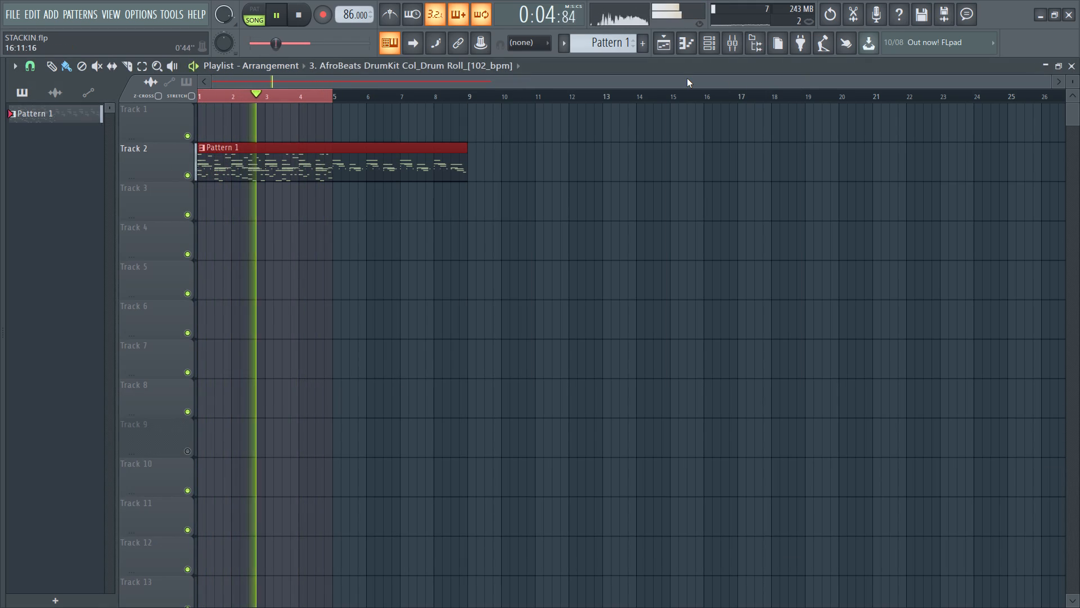
Save the STACKIN project and minimize FL Studio.
key("ctrl+s")
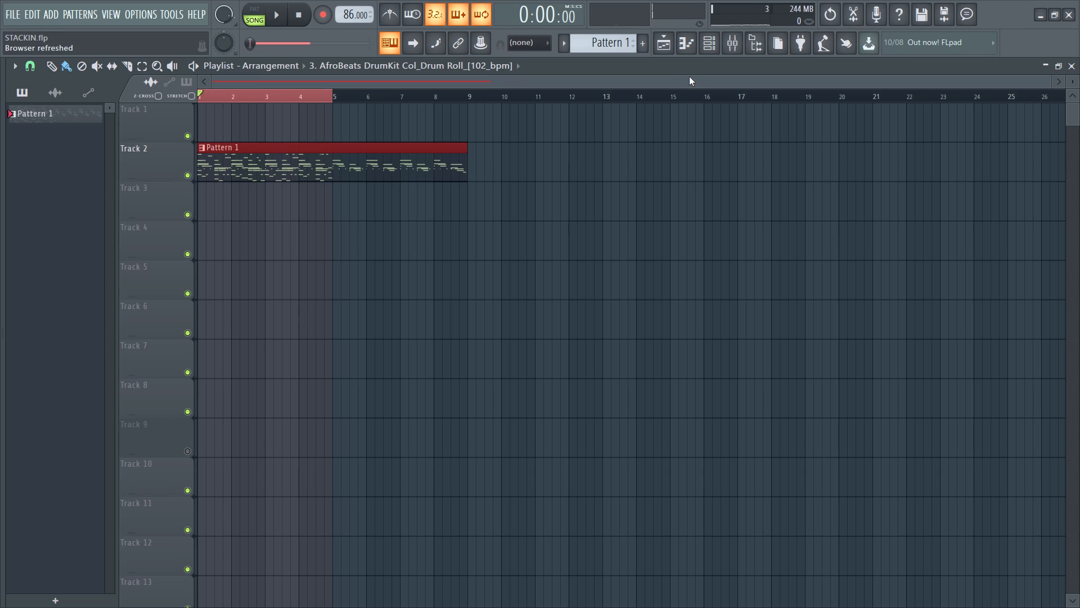
left_click(1035, 14)
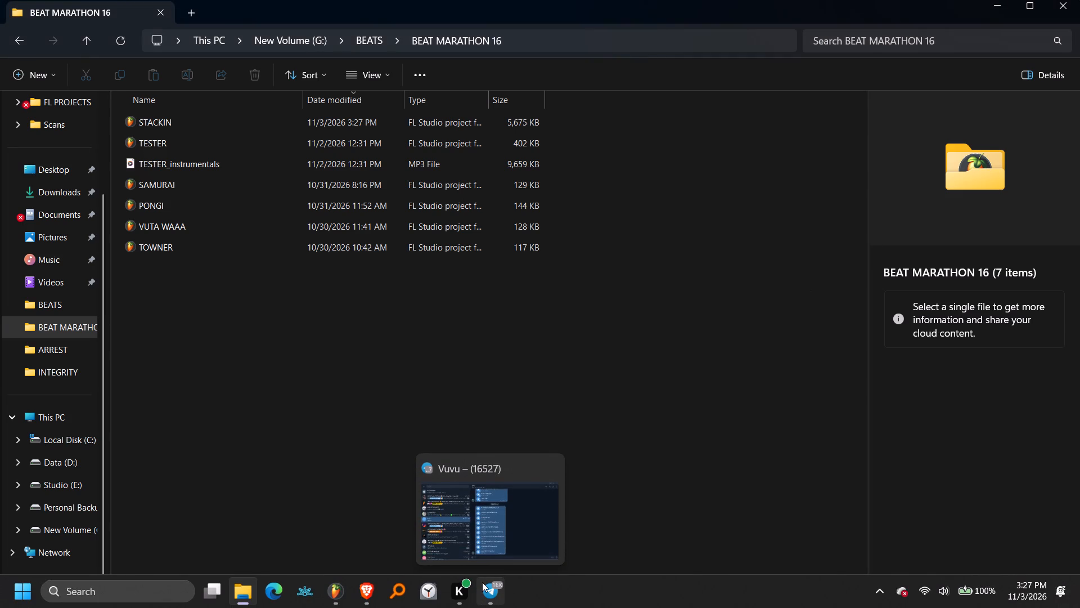